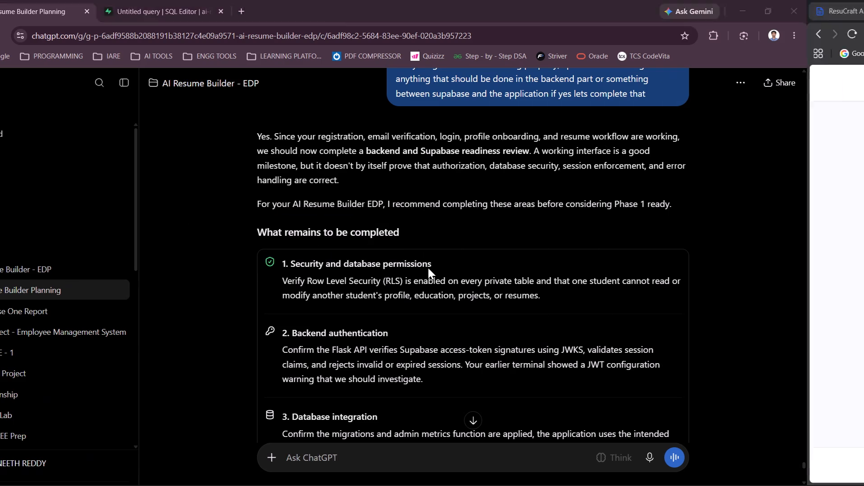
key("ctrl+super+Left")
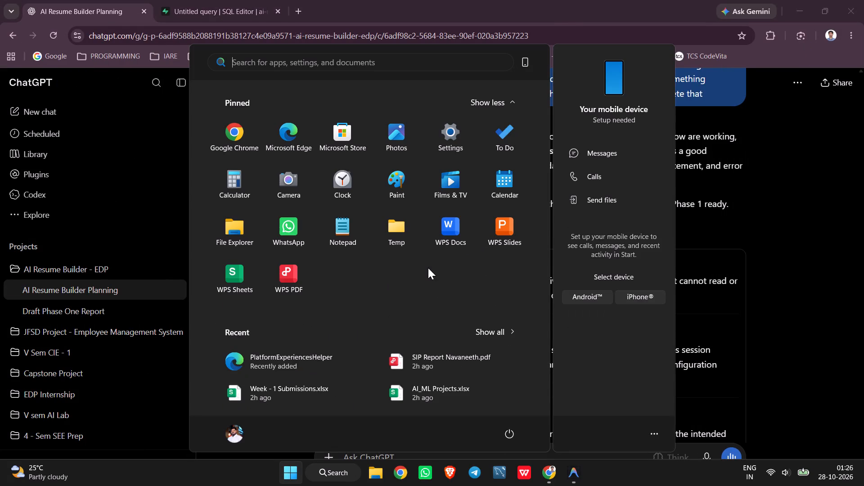
In File Explorer, go to the EDP folder under ENGINEERING > 3 - 1 and open EDP Report AI_Resume_Builder.docx.
key("super+1")
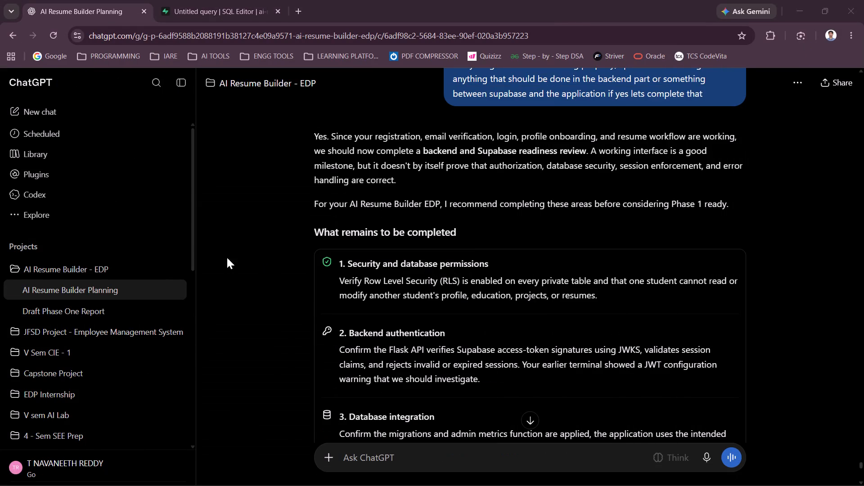
left_click(67, 180)
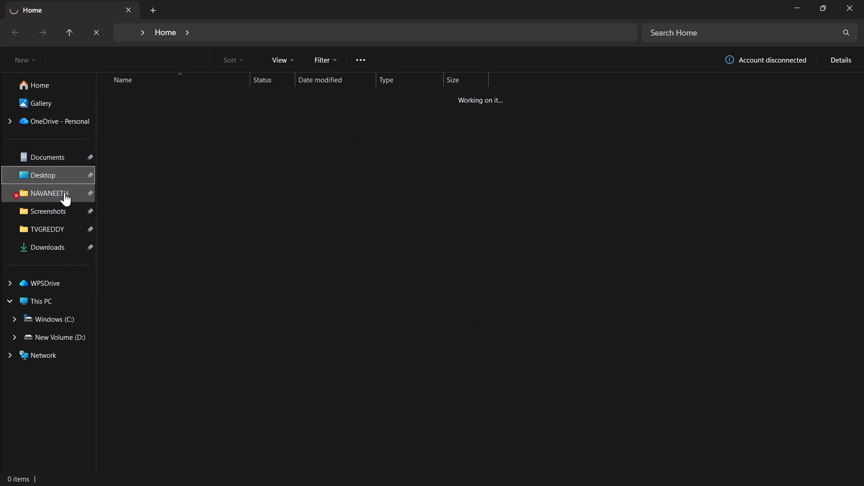
left_click(64, 193)
double_click(130, 138)
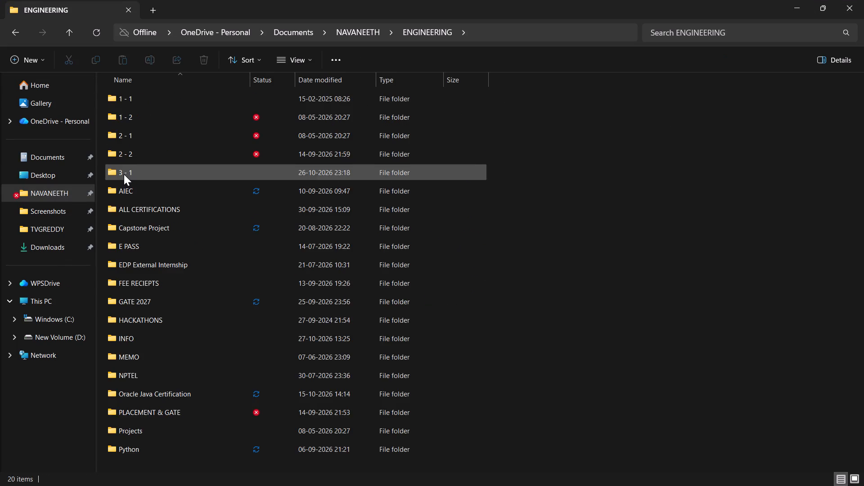
double_click(124, 174)
double_click(125, 174)
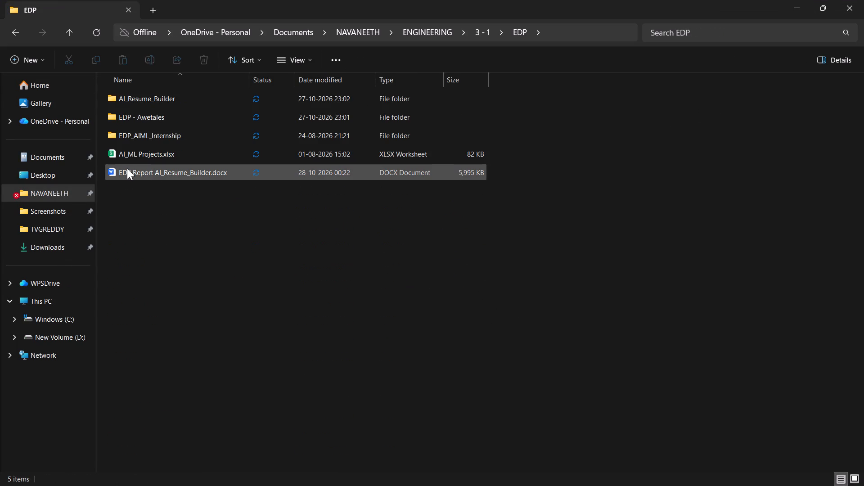
double_click(127, 168)
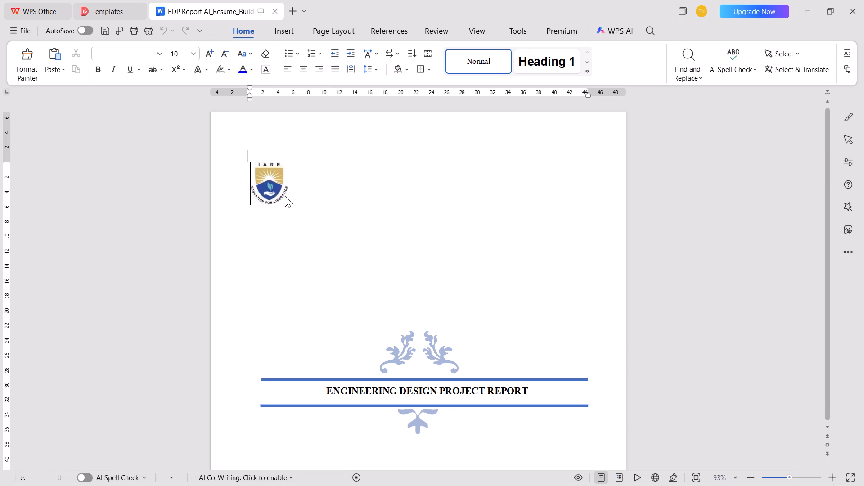
Skim the project report from the cover page through the abstract, contents and methodology flowchart to the references.
scroll(395, 271, "down", 8)
scroll(395, 268, "down", 20)
scroll(395, 268, "down", 4)
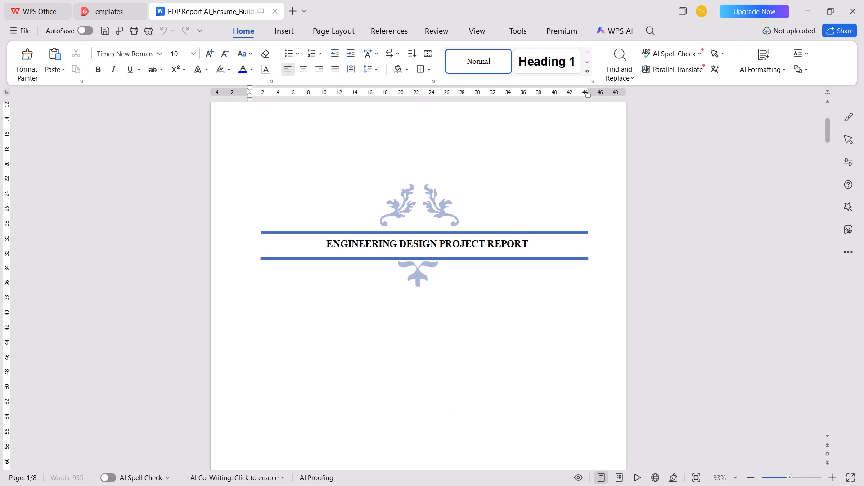
scroll(623, 242, "down", 20)
scroll(623, 242, "down", 20)
scroll(623, 242, "down", 9)
scroll(403, 282, "up", 2)
scroll(403, 282, "down", 6)
scroll(403, 282, "up", 1)
scroll(403, 282, "down", 10)
scroll(402, 279, "up", 1)
scroll(402, 279, "down", 20)
scroll(402, 279, "down", 10)
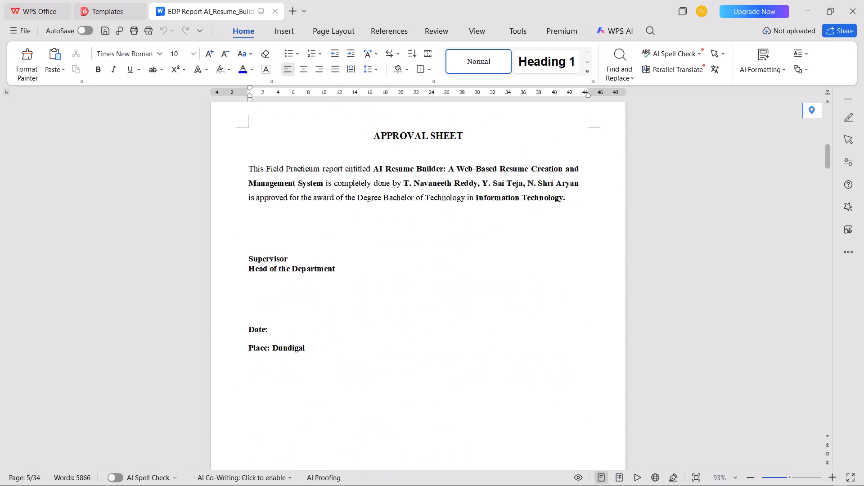
scroll(400, 279, "down", 20)
scroll(400, 279, "down", 12)
scroll(403, 278, "up", 1)
scroll(403, 278, "down", 6)
scroll(405, 276, "up", 2)
scroll(405, 276, "down", 1)
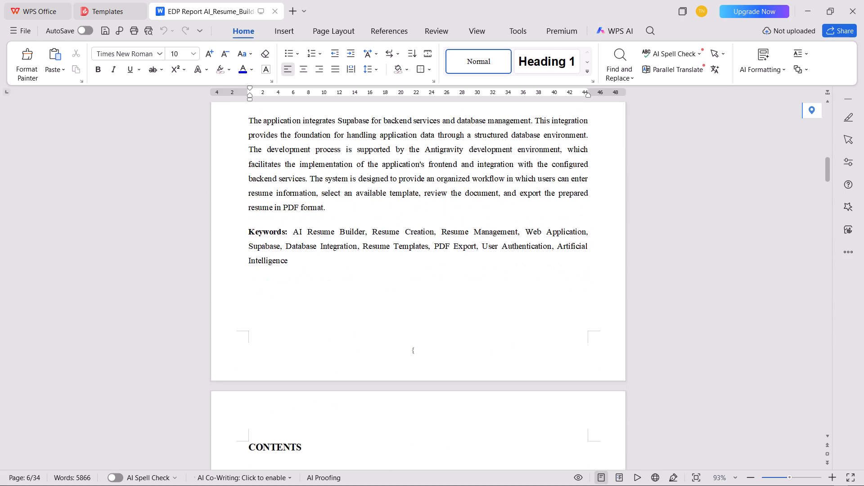
scroll(405, 276, "down", 20)
scroll(405, 276, "down", 20)
scroll(405, 276, "down", 3)
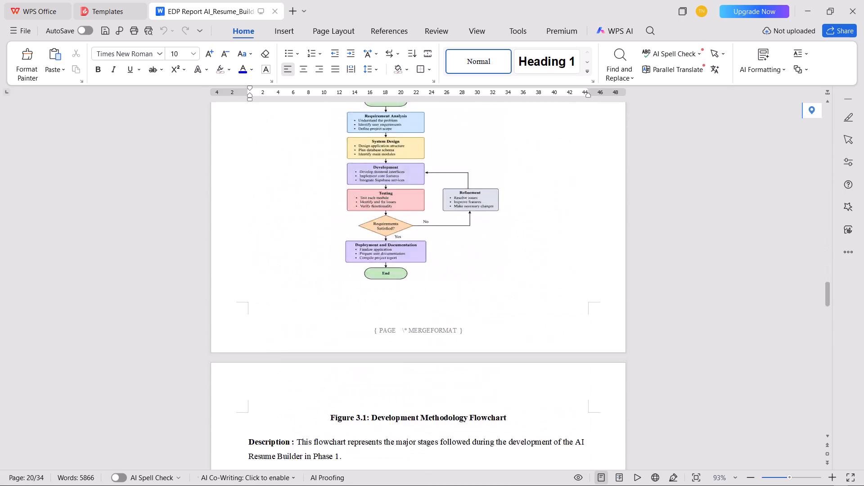
scroll(405, 276, "down", 20)
scroll(405, 276, "down", 20)
Look back through the report from the references to the 5.2 Project Outcomes section and the pages before it.
scroll(405, 276, "up", 8)
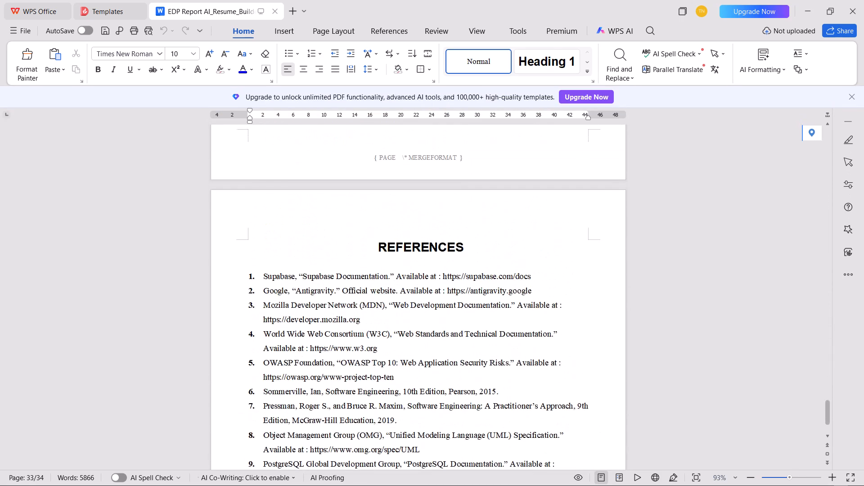
scroll(405, 276, "up", 20)
scroll(405, 276, "down", 1)
scroll(405, 276, "up", 6)
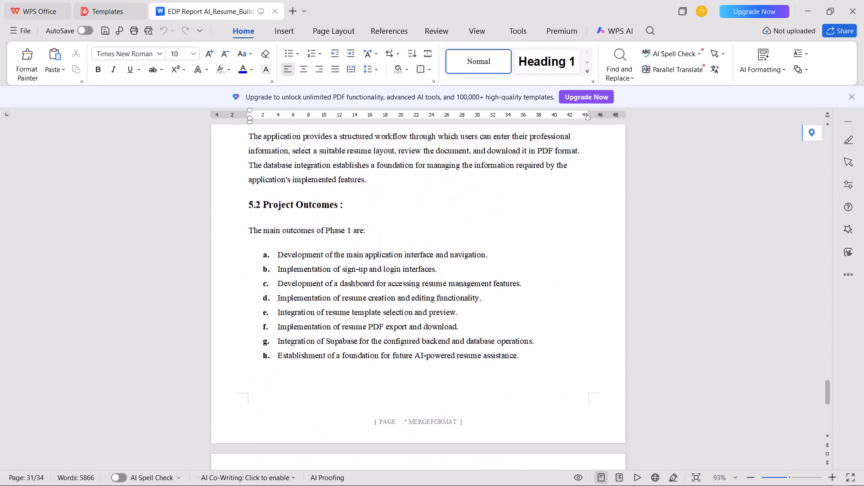
scroll(405, 276, "up", 7)
scroll(405, 276, "down", 1)
scroll(405, 276, "up", 20)
scroll(405, 276, "up", 8)
scroll(405, 276, "down", 1)
scroll(405, 276, "up", 9)
scroll(405, 276, "down", 1)
scroll(405, 276, "up", 11)
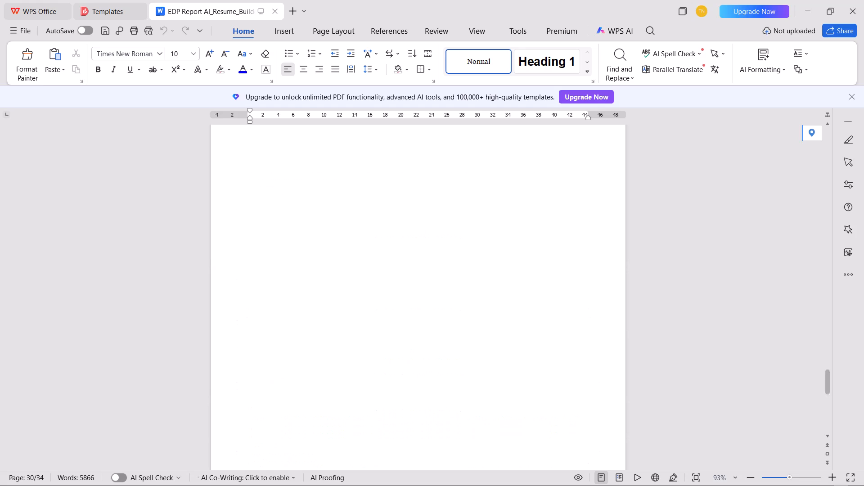
scroll(405, 276, "up", 12)
scroll(405, 276, "down", 2)
scroll(405, 276, "up", 20)
scroll(405, 276, "up", 2)
scroll(405, 276, "down", 1)
scroll(405, 276, "up", 2)
scroll(405, 276, "down", 1)
scroll(405, 276, "up", 1)
scroll(405, 276, "down", 1)
scroll(405, 276, "up", 7)
scroll(405, 276, "down", 3)
scroll(405, 276, "up", 10)
scroll(405, 276, "down", 1)
scroll(405, 276, "up", 11)
scroll(405, 276, "down", 1)
scroll(405, 276, "up", 5)
scroll(405, 276, "down", 4)
scroll(405, 276, "up", 11)
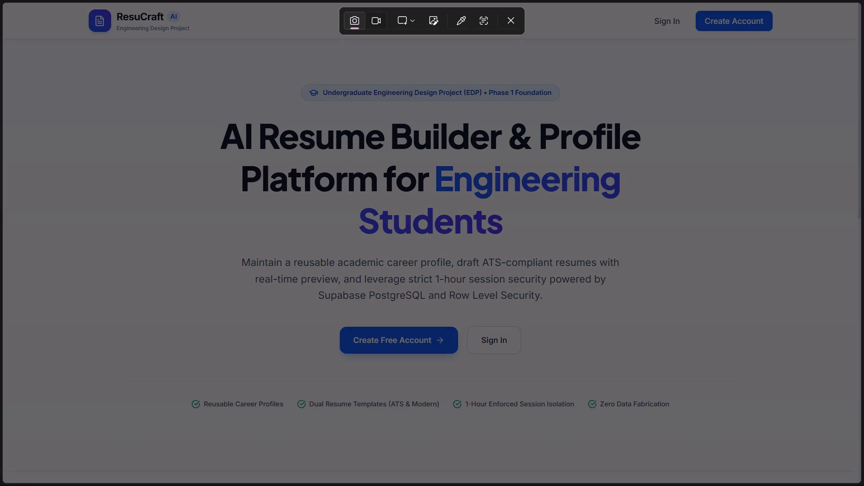
left_click_drag(0, 0, 863, 485)
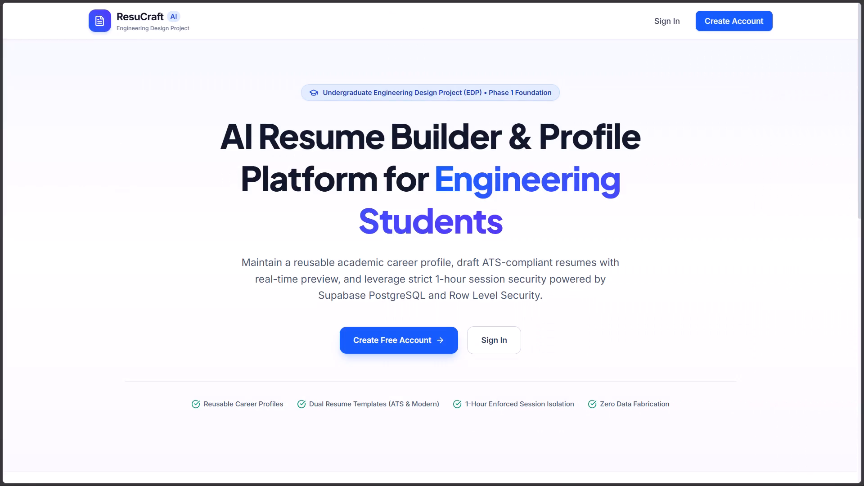
Switch to the EDP report in WPS Office and paste the landing page screenshot above the Figure 4.1 caption in section 4.2.
key("alt+Tab")
key("alt+Tab")
key("alt+Tab")
key("ctrl+super+Left")
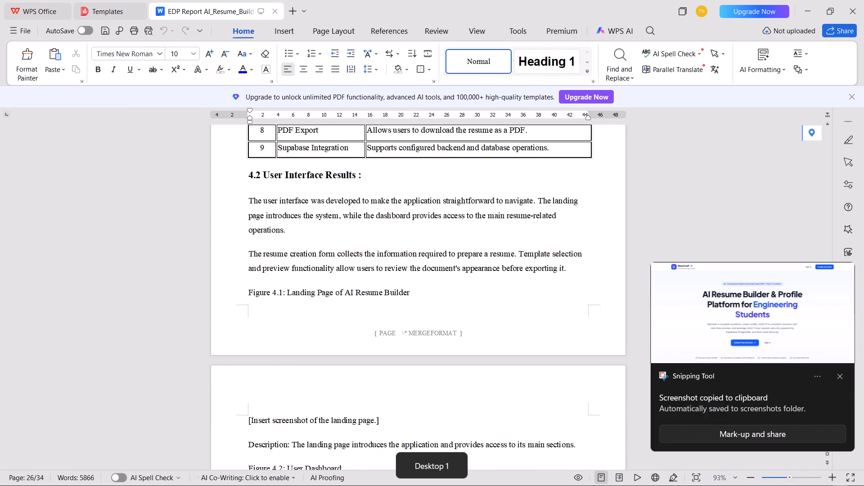
left_click(573, 274)
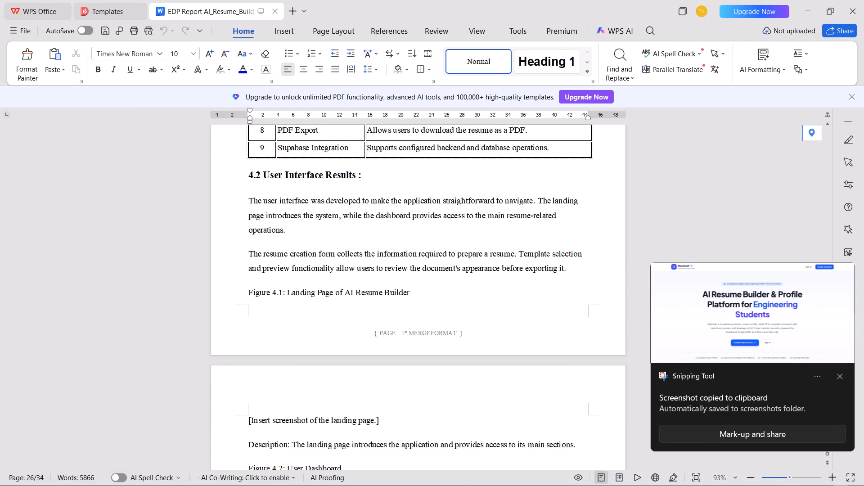
key("Return")
key("ctrl+v")
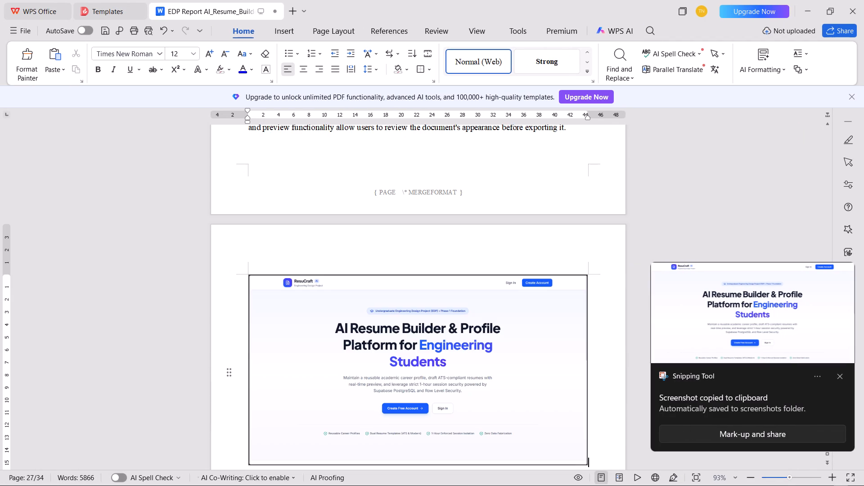
Make the caption "Figure 4.1: Landing Page of AI Resume Builder" below the pasted screenshot bold.
scroll(408, 316, "down", 2)
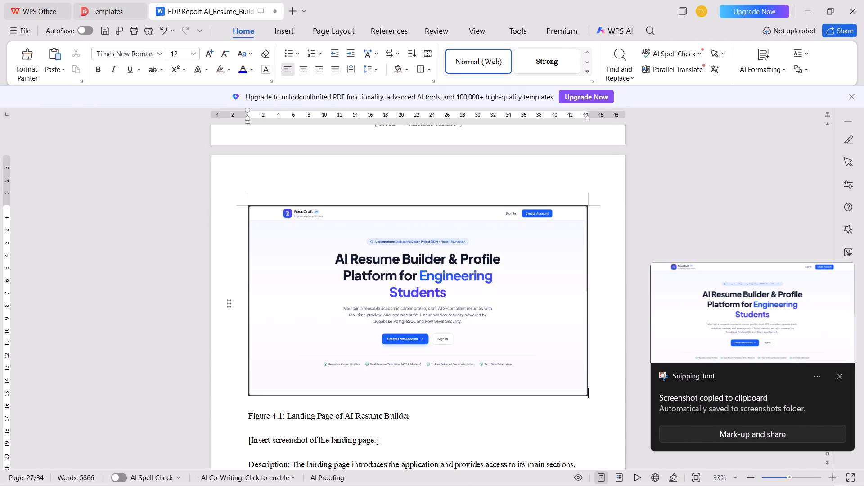
left_click(238, 418)
key("ctrl+b")
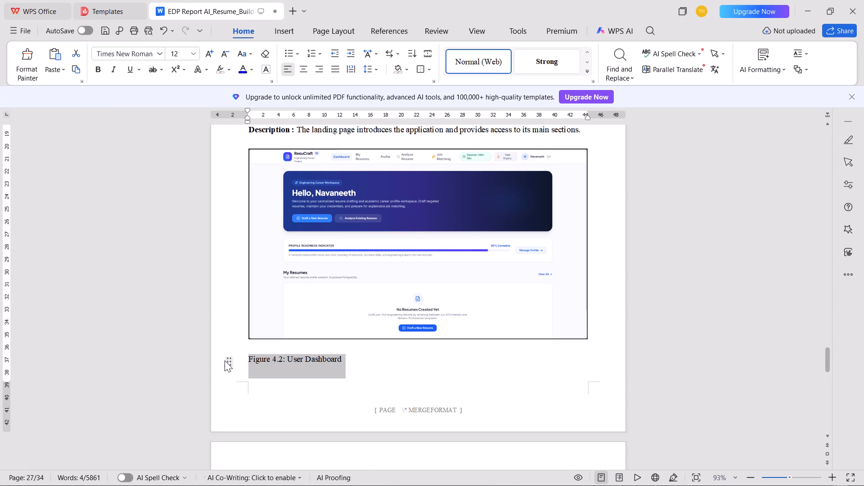
Make the caption "Figure 4.2: User Dashboard" bold and centre it under the dashboard screenshot.
key("ctrl+b")
key("ctrl+e")
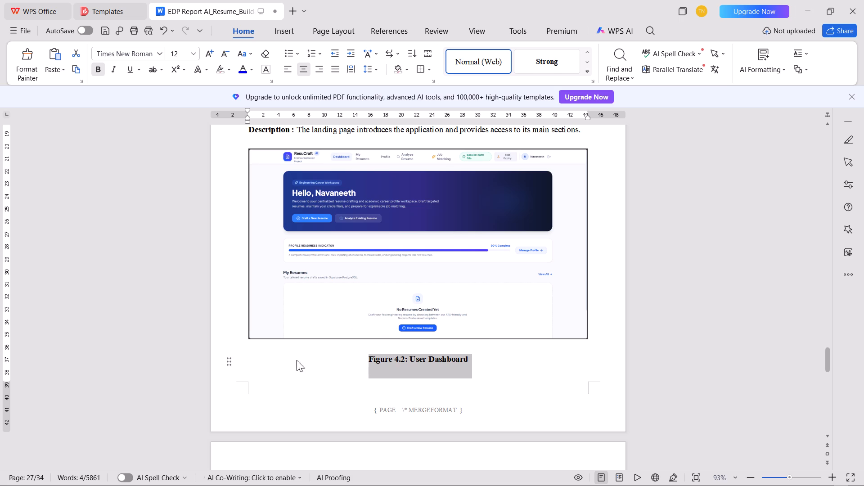
Delete the placeholder line "[Insert screenshot of the user dashboard.]" below the Figure 4.2 caption.
scroll(314, 364, "down", 5)
left_click(241, 328)
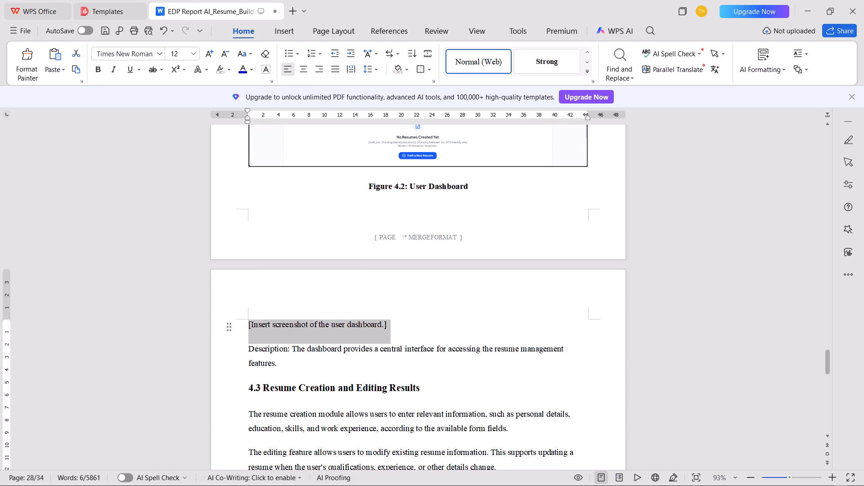
key("Delete")
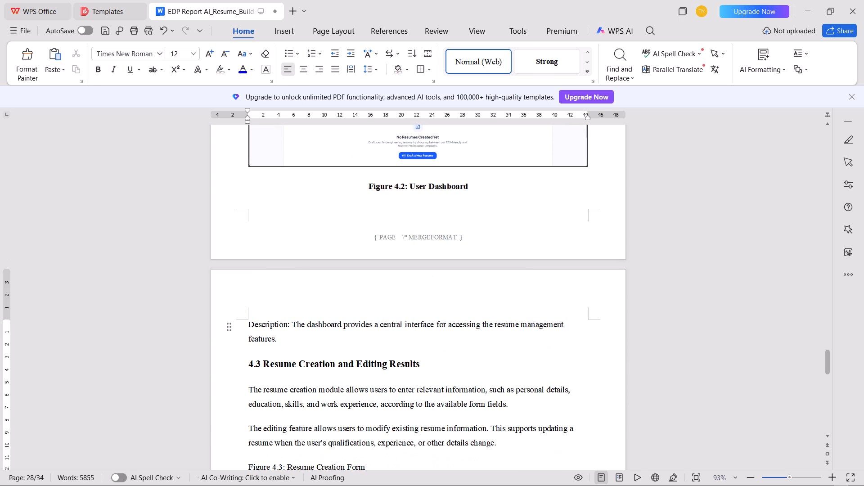
Bold the "Description:" label of the dashboard paragraph and add a space before its colon.
key("ctrl+shift+Right")
key("ctrl+shift+Right")
key("ctrl+b")
key("Right")
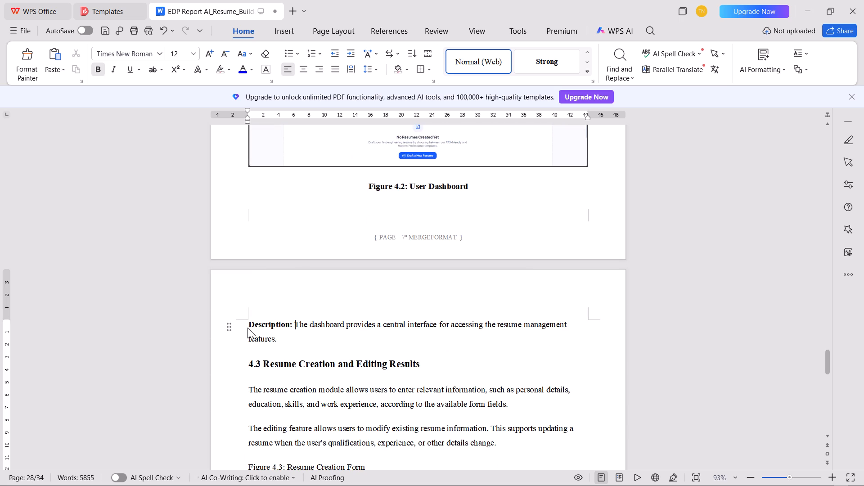
key("Left")
key("space")
key("BackSpace")
key("Left")
key("space")
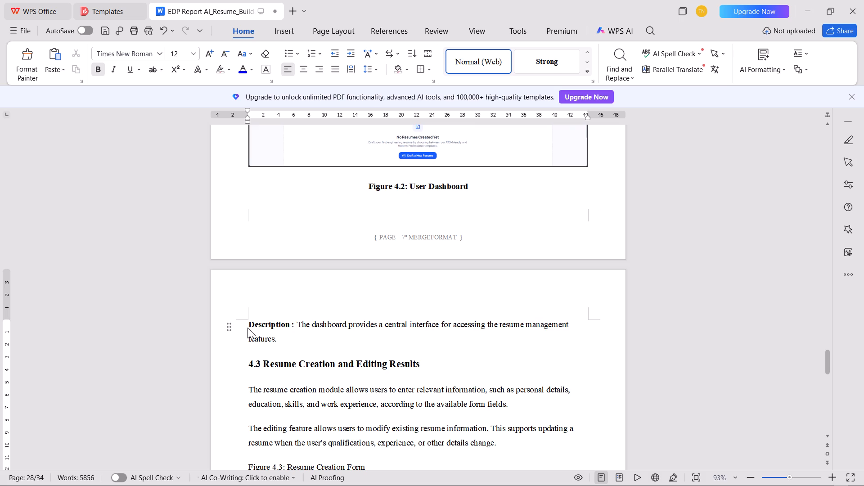
Switch to the ResuCraft site in Brave, open the My Resumes page and capture a full-screen screenshot of it.
scroll(296, 145, "down", 3)
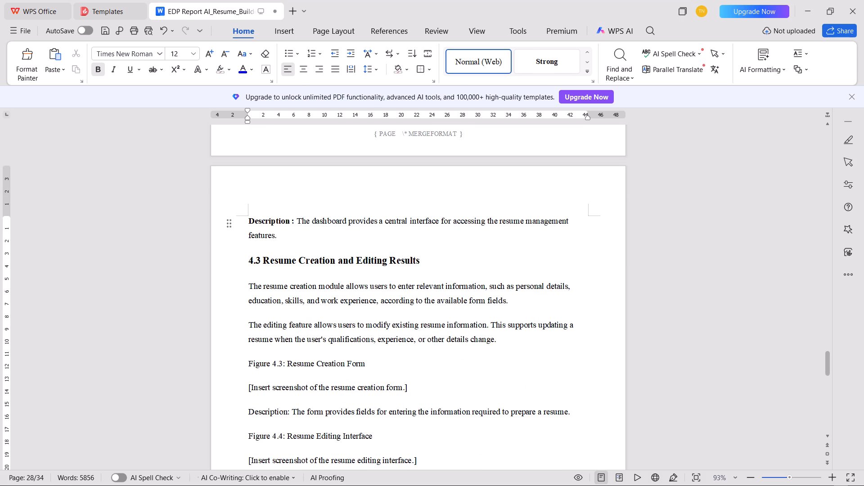
key("ctrl+super+Right")
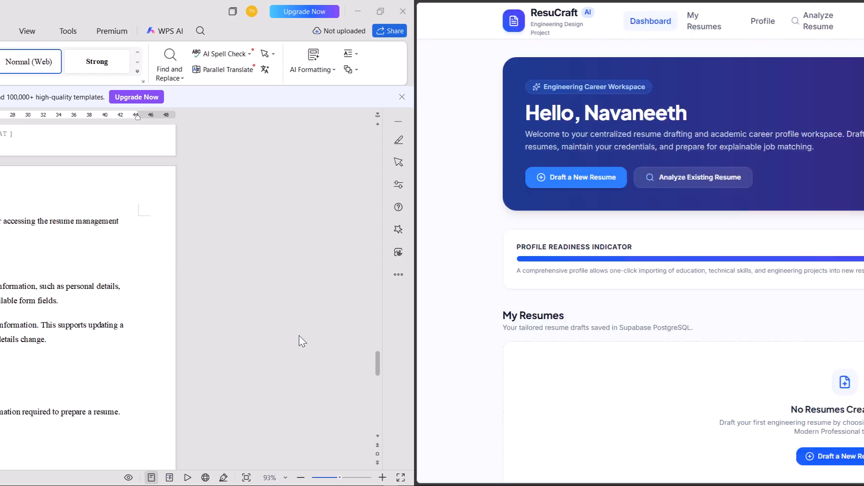
left_click(295, 18)
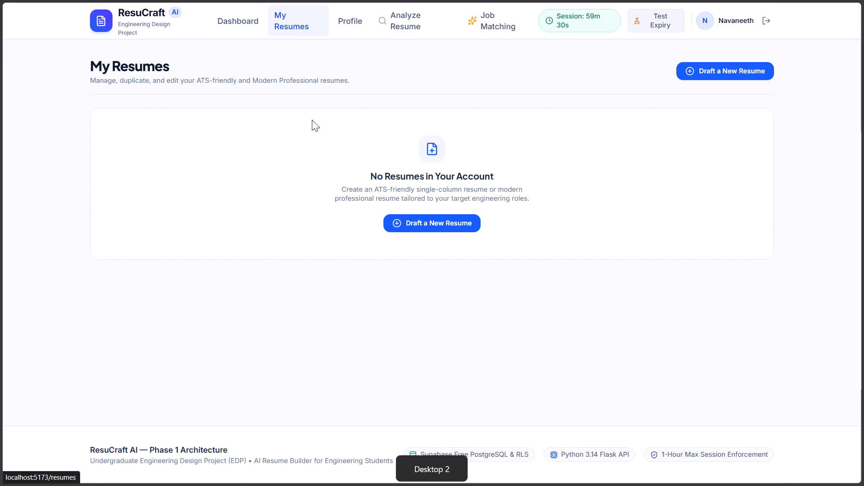
key("Print")
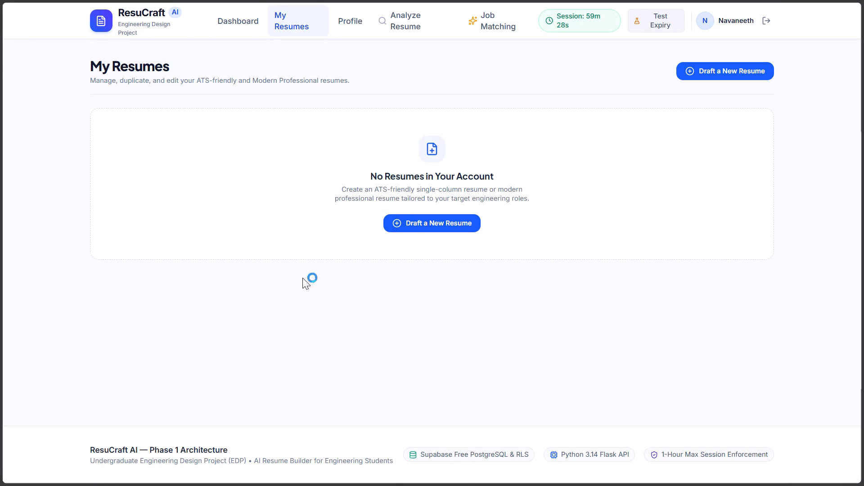
left_click_drag(0, 0, 863, 485)
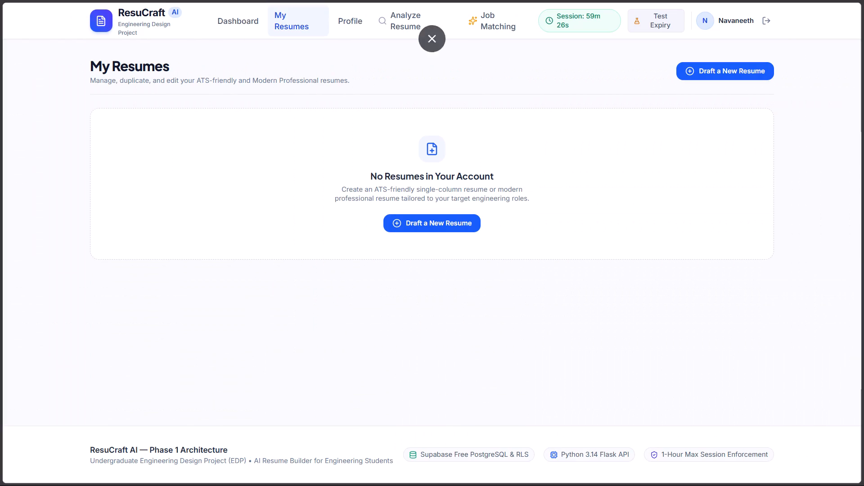
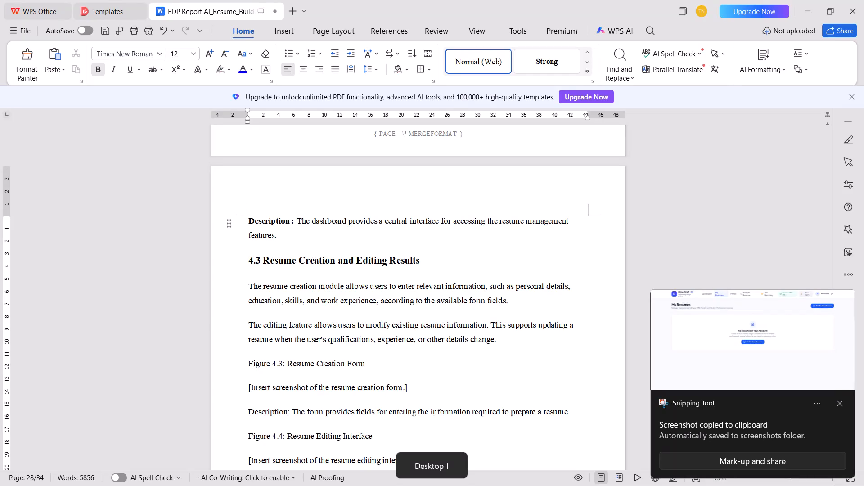
Insert the copied My Resumes page screenshot on a new line above the Figure 4.3 caption in section 4.3.
left_click(520, 342)
key("Return")
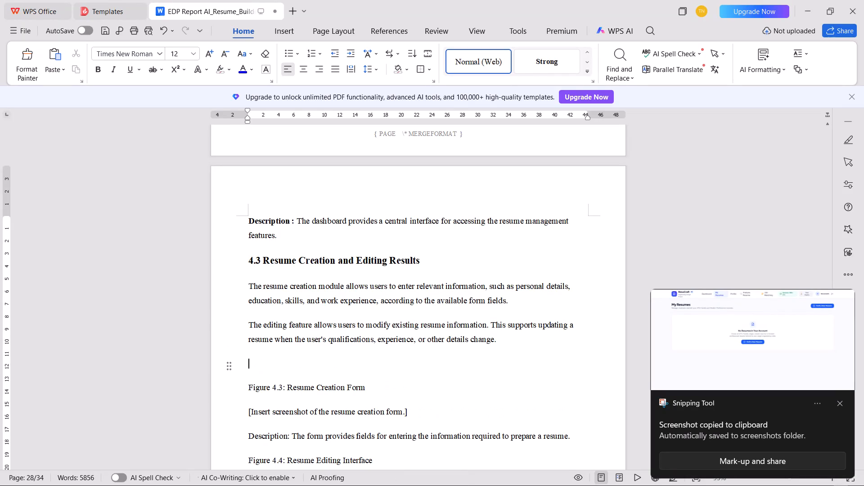
key("ctrl+v")
Delete the placeholder line "[Insert screenshot of the resume creation form.]" below the Figure 4.3 caption.
scroll(504, 338, "down", 5)
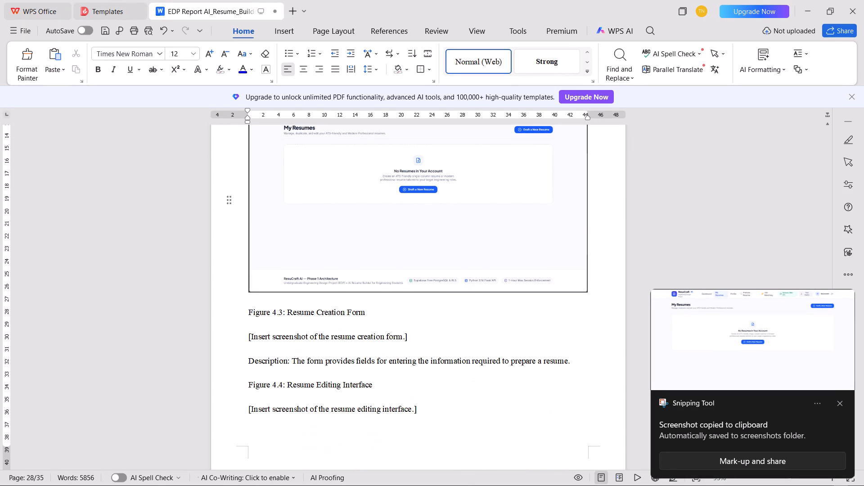
left_click(221, 333)
key("BackSpace")
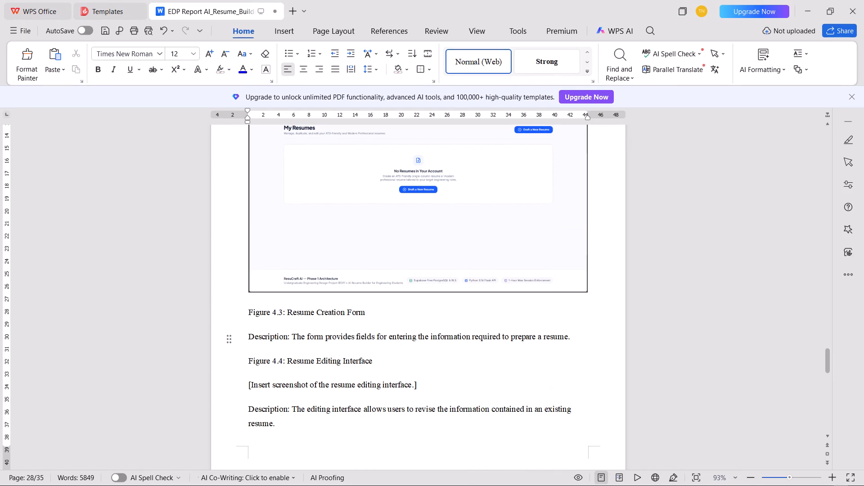
Make the caption "Figure 4.3: Resume Creation Form" bold and centre it under the My Resumes screenshot.
left_click(237, 313)
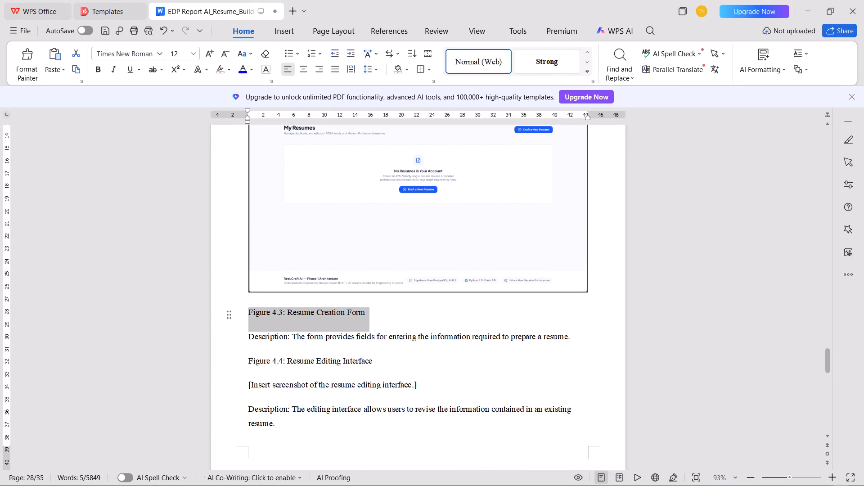
key("ctrl+b")
key("ctrl+e")
Bold the "Description:" label of the resume creation form paragraph and add a space before its colon.
left_click(241, 335)
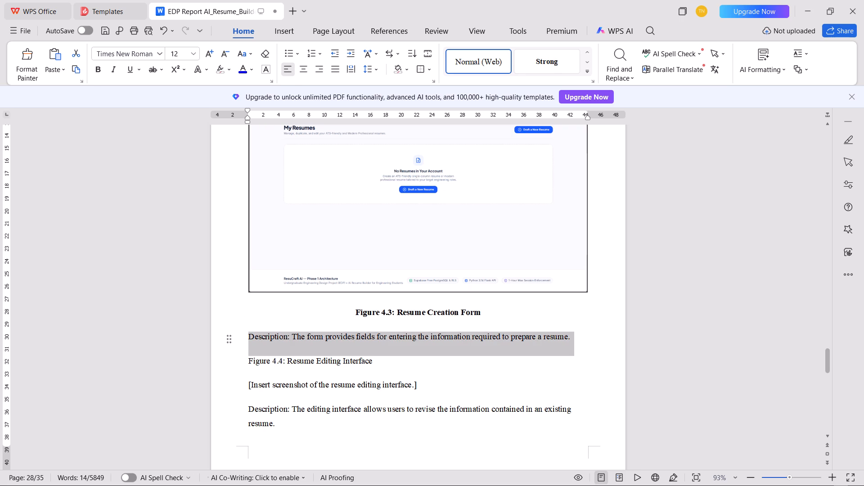
key("Right")
key("Left")
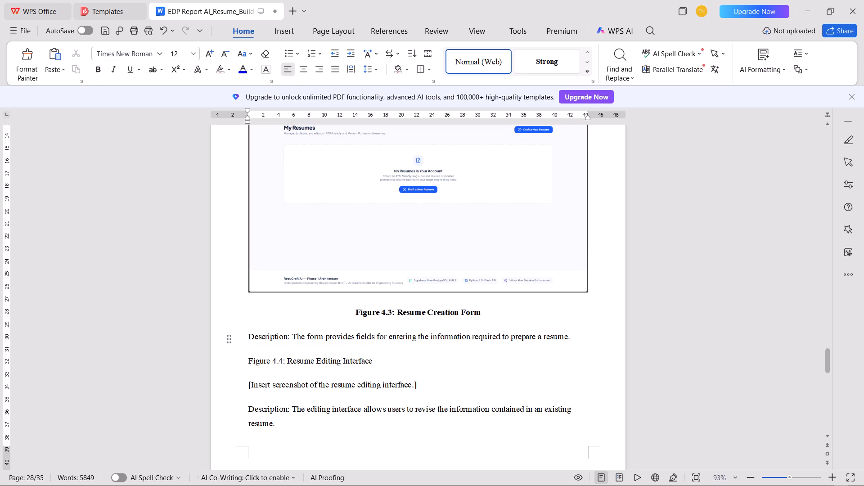
key("Right")
key("Up")
key("ctrl+shift+Right")
key("ctrl+shift+Right")
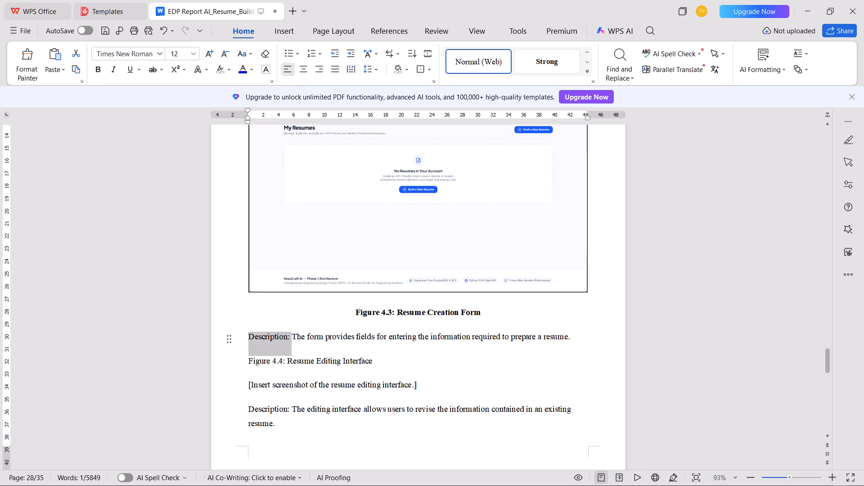
key("ctrl+b")
key("Right")
key("Left")
key("Left")
key("space")
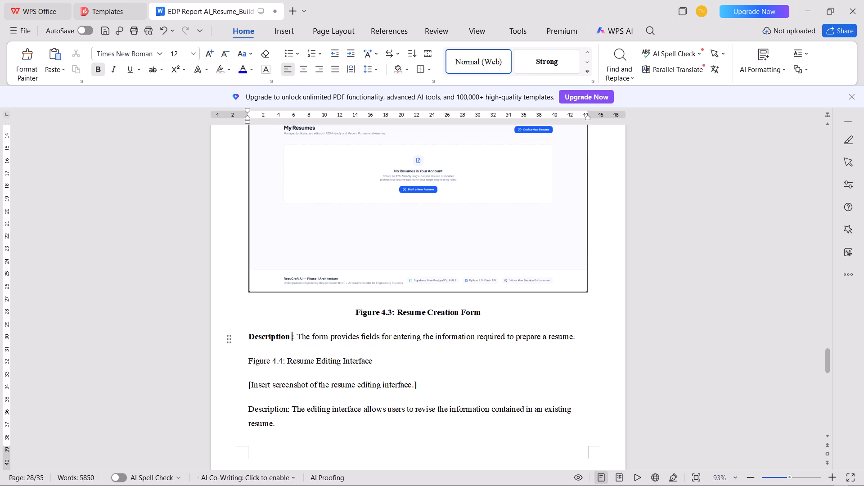
Save the EDP report document.
key("ctrl+s")
Switch to the ResuCraft site in Brave and open the Analyze Resume page.
scroll(242, 338, "down", 1)
key("alt+Tab")
key("alt+Tab")
key("ctrl+super+Right")
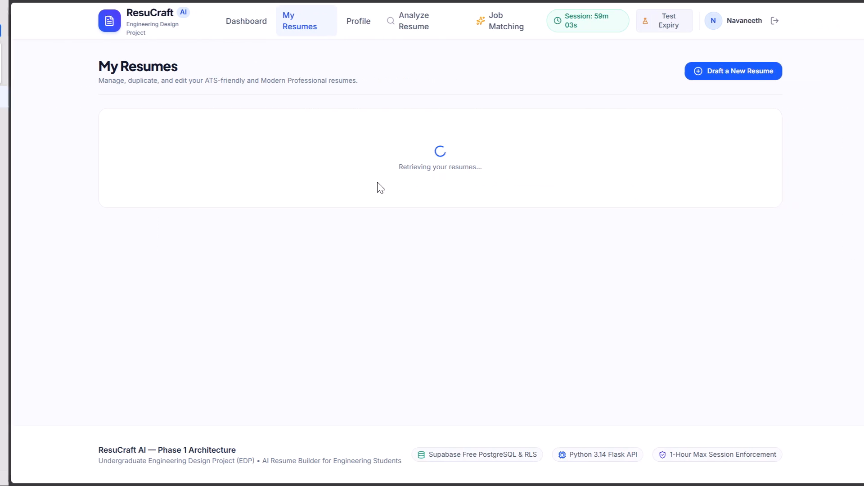
left_click(399, 21)
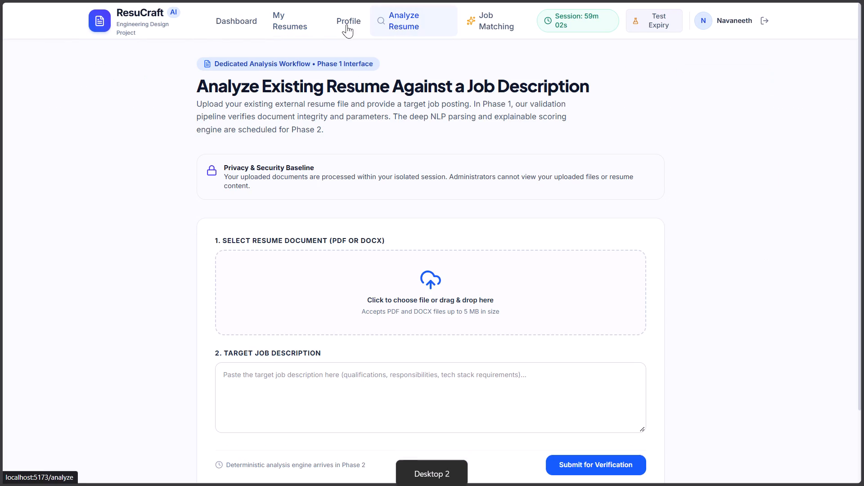
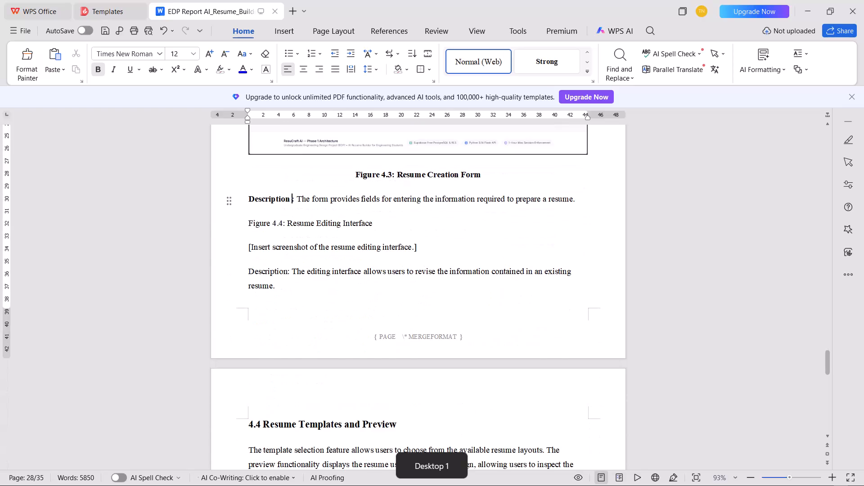
Delete the Figure 4.4 Resume Editing Interface caption together with its screenshot placeholder and description paragraph.
scroll(268, 295, "down", 5)
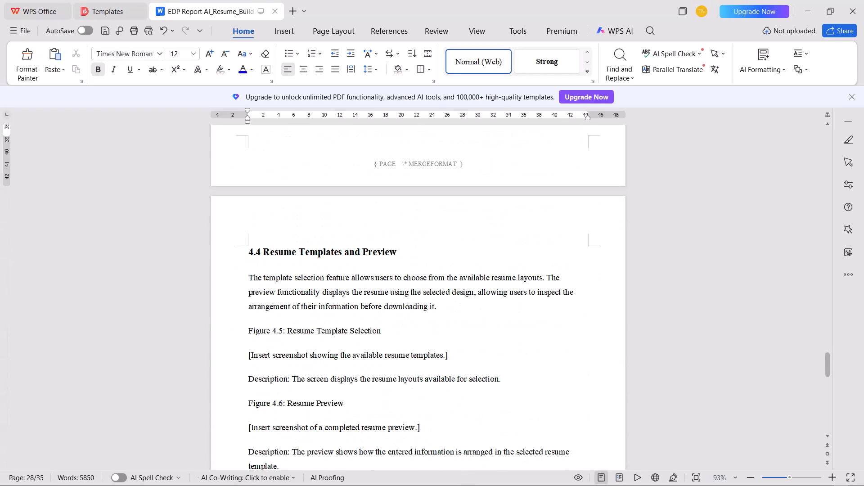
scroll(325, 356, "up", 5)
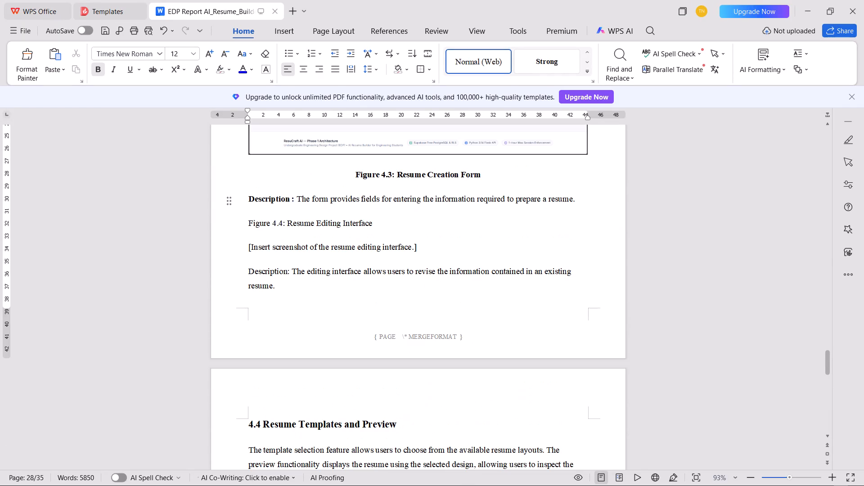
left_click_drag(237, 222, 243, 251)
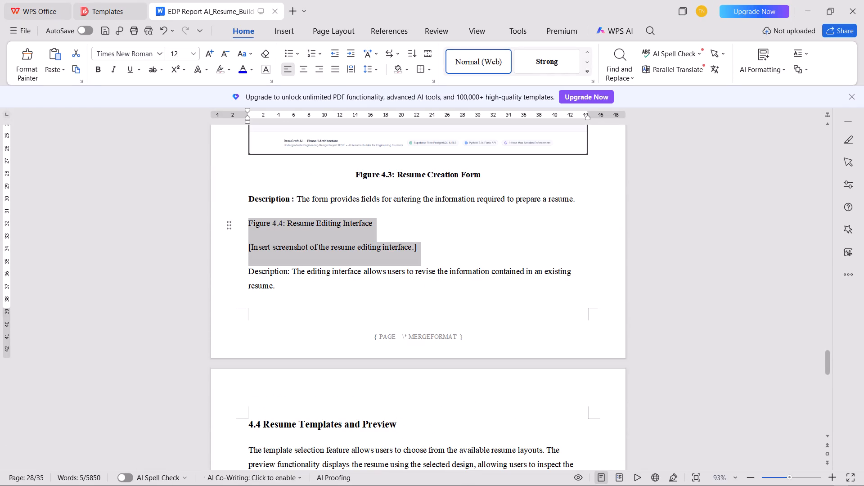
left_click_drag(243, 251, 248, 289)
key("BackSpace")
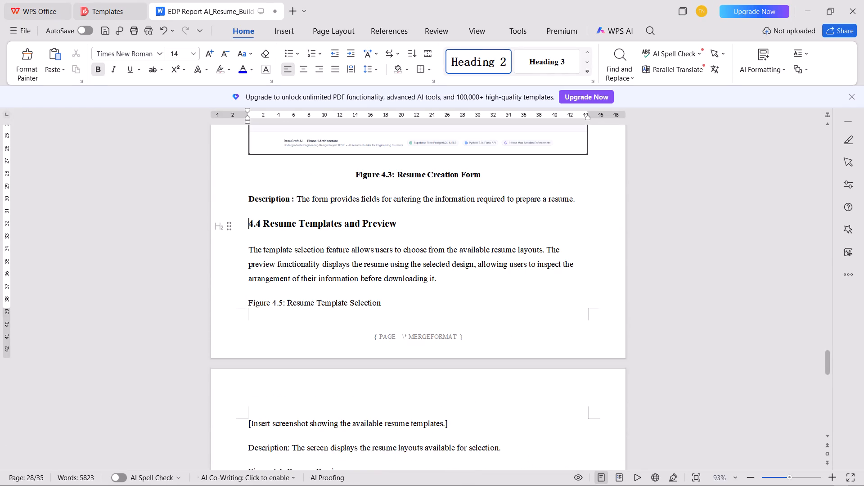
Delete the whole sections 4.4 Resume Templates and Preview and 4.5 PDF Export Results, including their figure captions and placeholders.
scroll(234, 304, "down", 2)
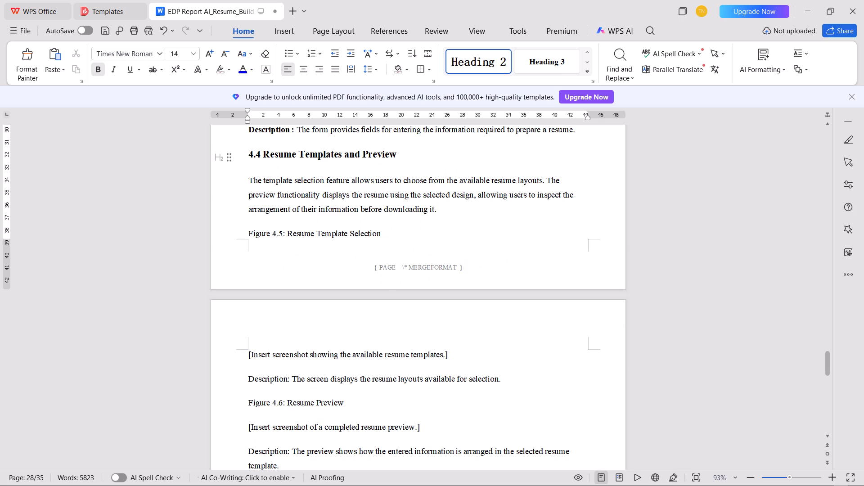
left_click_drag(236, 154, 254, 292)
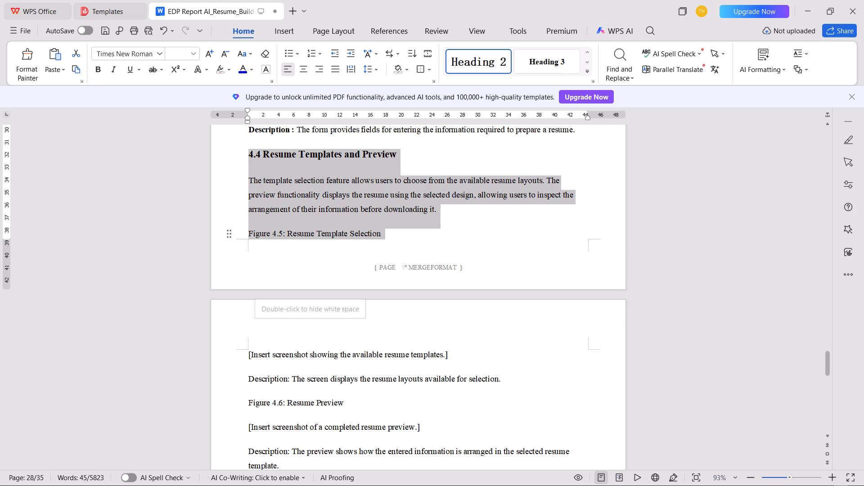
left_click_drag(254, 292, 214, 300)
scroll(216, 297, "down", 4)
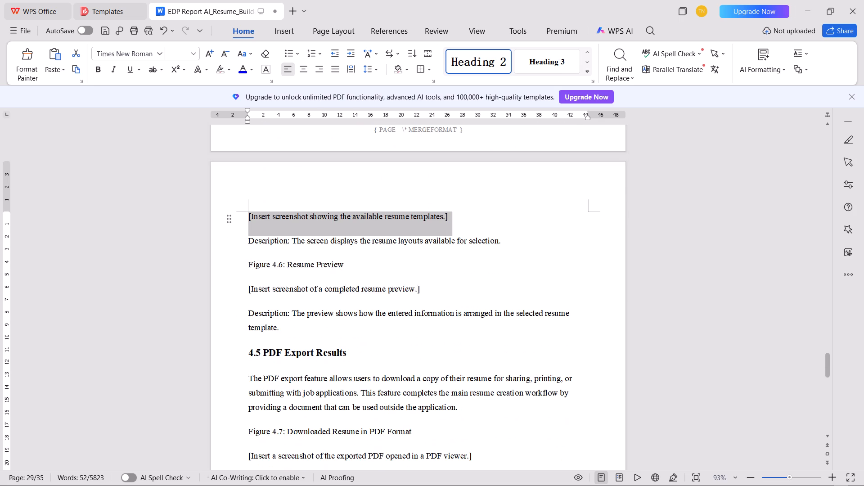
left_click_drag(214, 300, 211, 304)
scroll(213, 341, "down", 6)
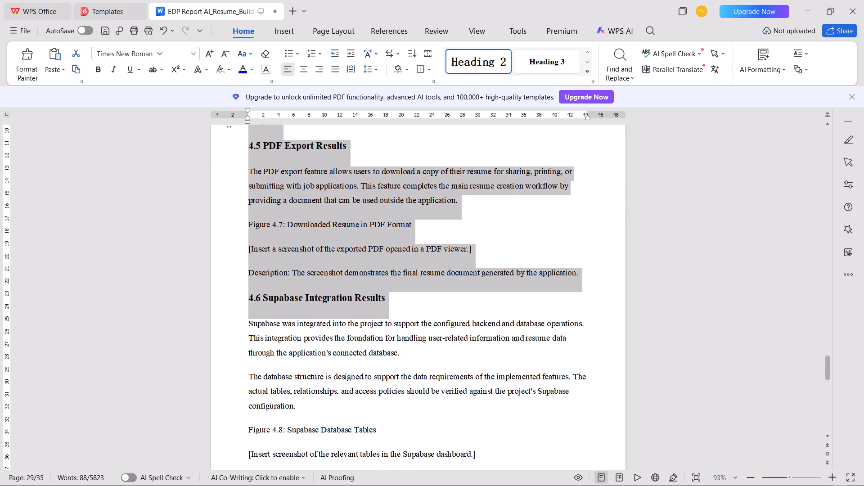
left_click_drag(211, 304, 217, 269)
key("BackSpace")
Renumber the headings Supabase Integration Results, Testing and Verification, and Limitations of Phase 1 as 4.4, 4.5 and 4.6.
scroll(263, 267, "up", 5)
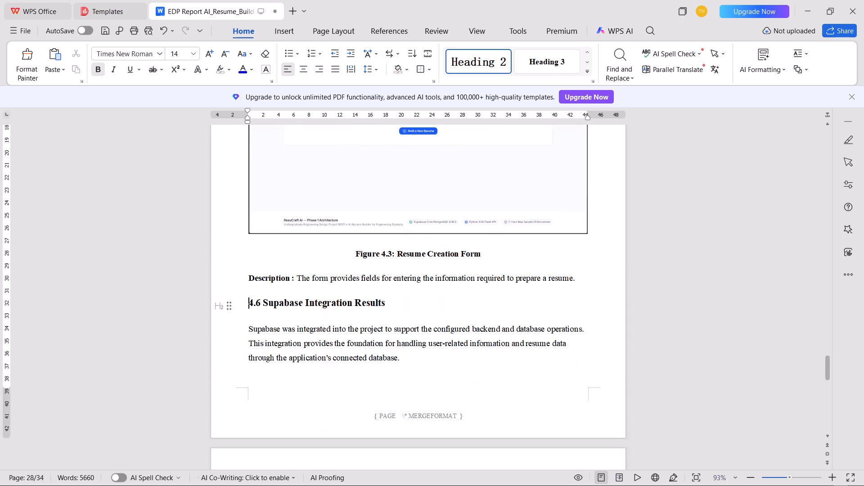
scroll(251, 262, "up", 15)
scroll(246, 250, "down", 16)
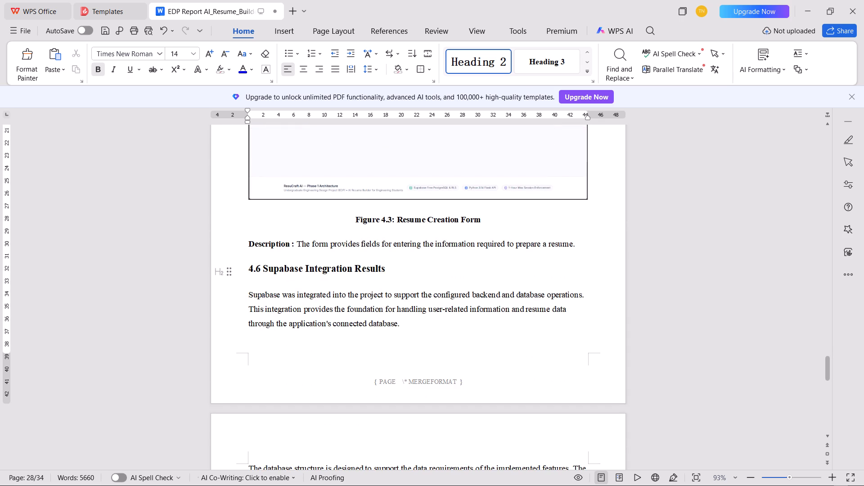
left_click(261, 269)
key("BackSpace")
key("4")
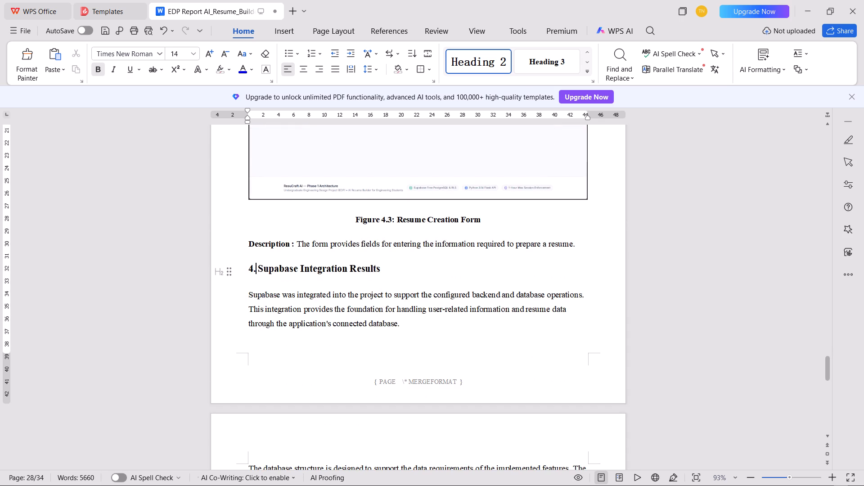
scroll(262, 267, "down", 8)
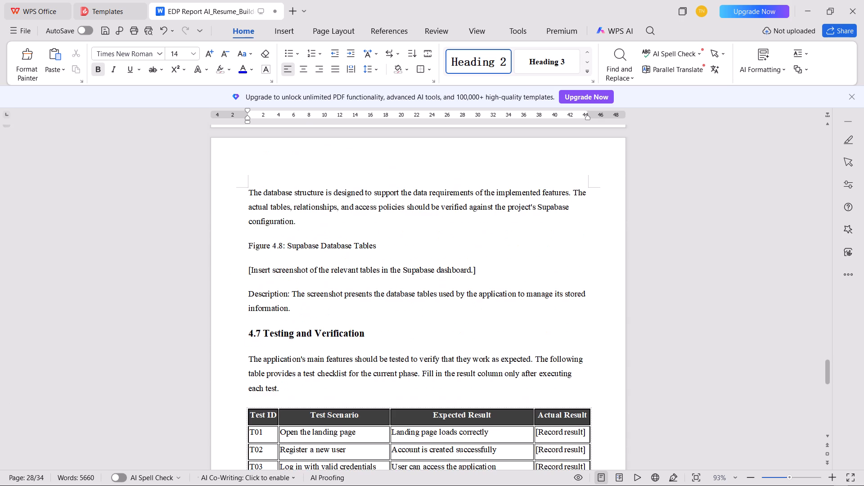
left_click(261, 333)
key("BackSpace")
key("5")
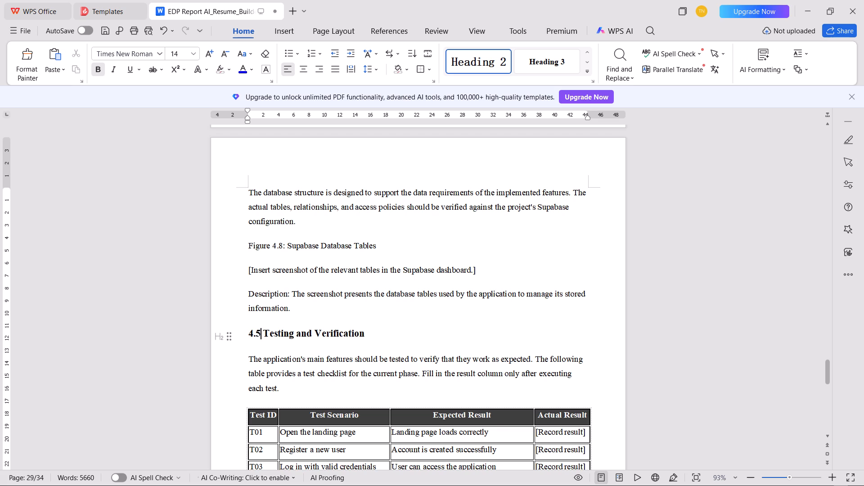
scroll(261, 333, "down", 13)
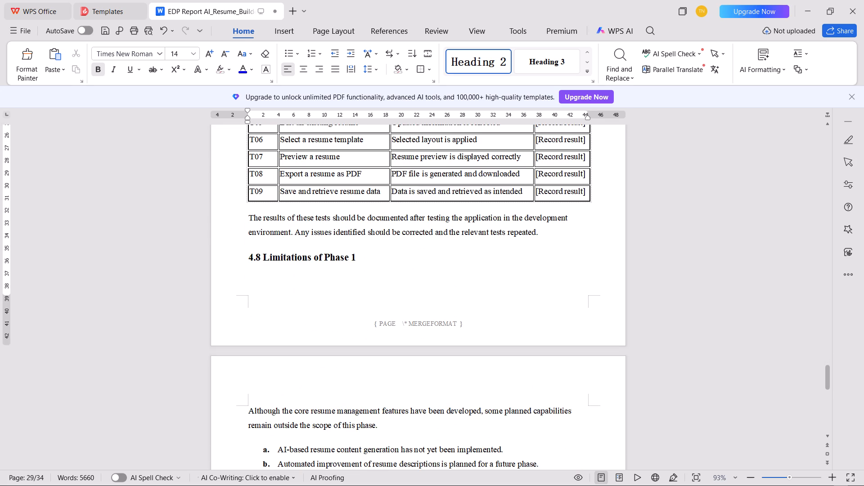
left_click(261, 258)
key("BackSpace")
key("6")
Review the renumbered sections from the Phase 1 limitations back to the Supabase database tables figure placeholder.
scroll(259, 265, "down", 7)
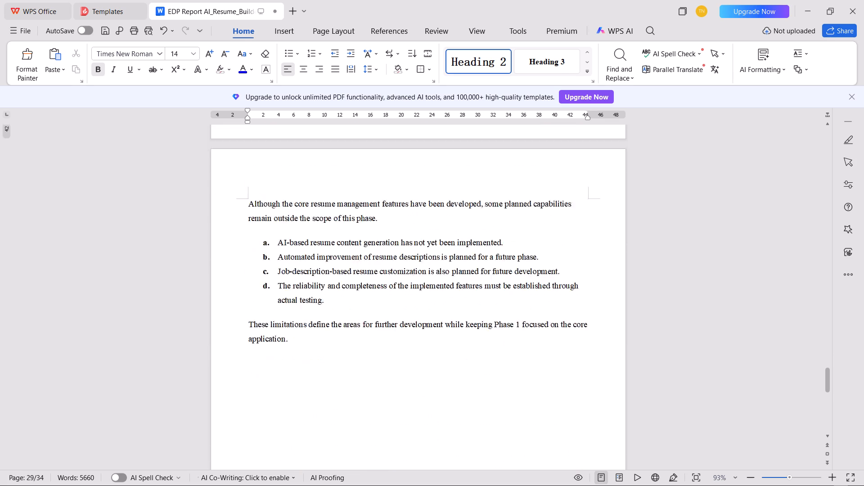
scroll(260, 289, "up", 16)
scroll(260, 289, "down", 6)
scroll(260, 289, "up", 10)
scroll(260, 289, "down", 1)
scroll(260, 289, "up", 15)
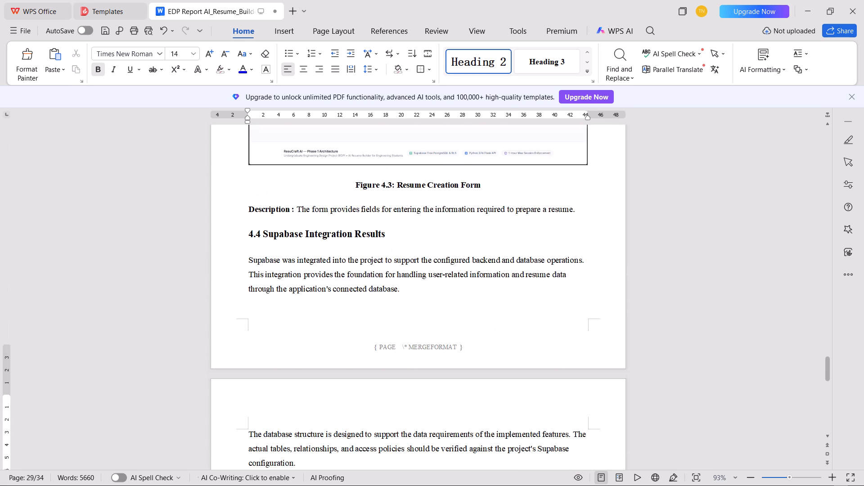
scroll(278, 296, "down", 4)
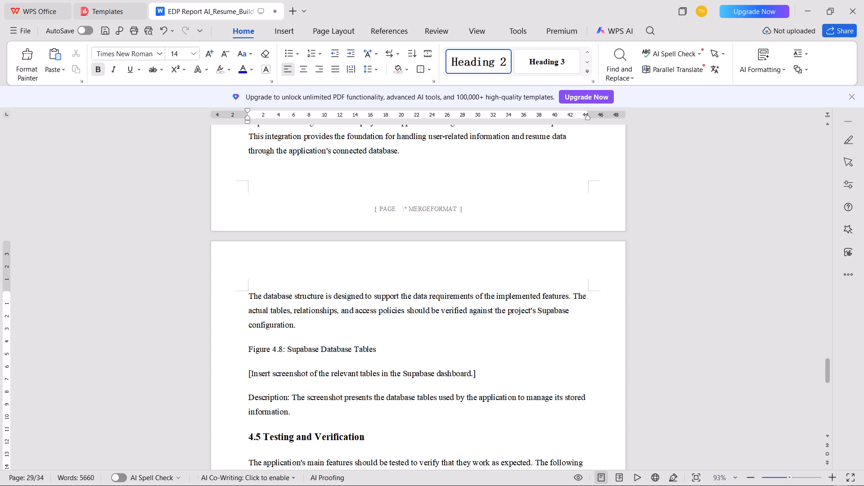
Switch to Supabase in Chrome, open the ai-resume-builder project's Table Editor, widen the table list and dismiss the row-edits notice.
key("alt+Tab")
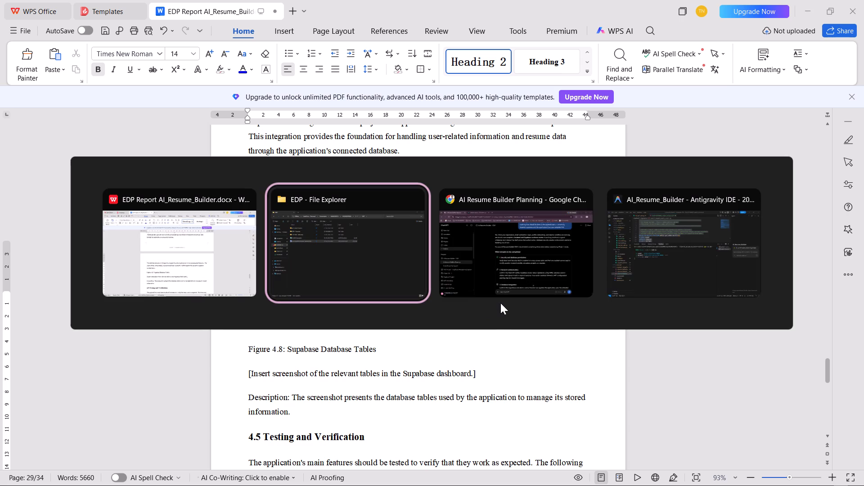
key("alt+Tab")
key("alt+Tab")
key("alt+Tab")
key("alt+Tab")
key("alt+Tab")
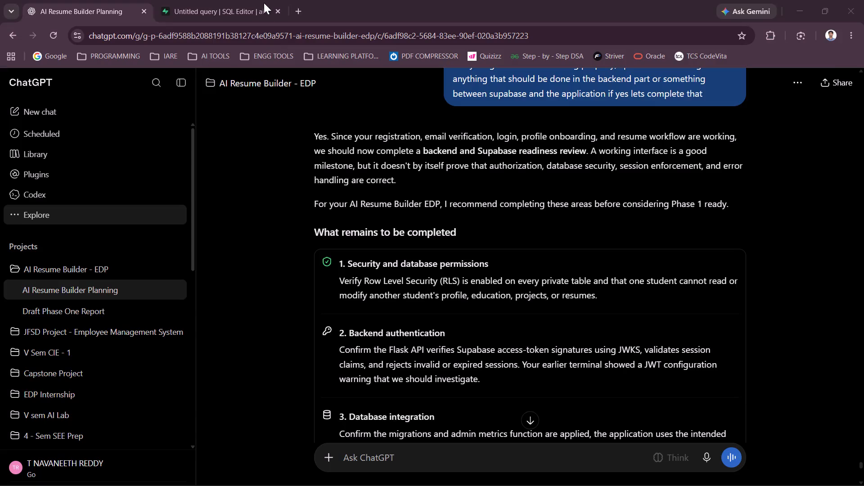
left_click(228, 0)
left_click(32, 119)
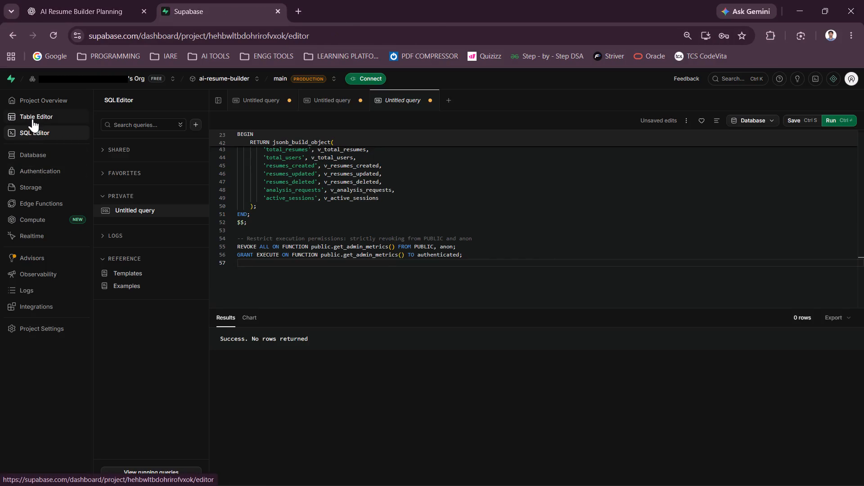
left_click_drag(210, 229, 293, 238)
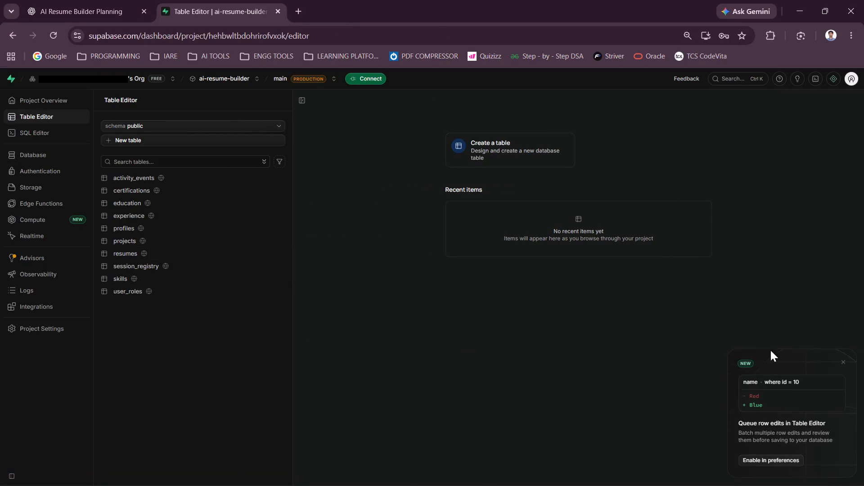
left_click(839, 363)
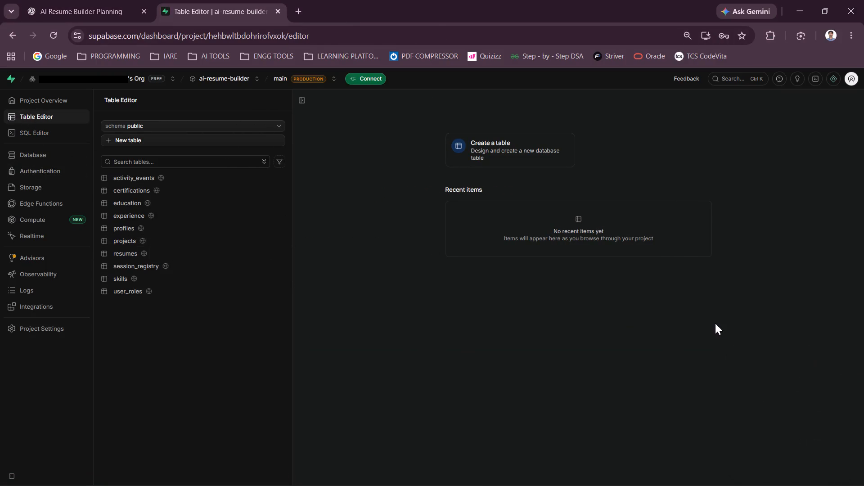
Enlarge the Table Editor page and capture a screenshot of the whole page area below the bookmarks.
key("ctrl+plus")
key("ctrl+plus")
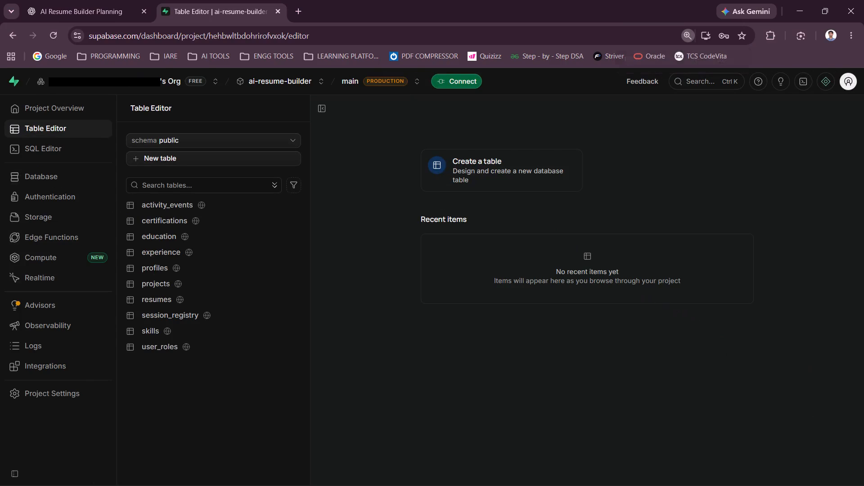
key("Print")
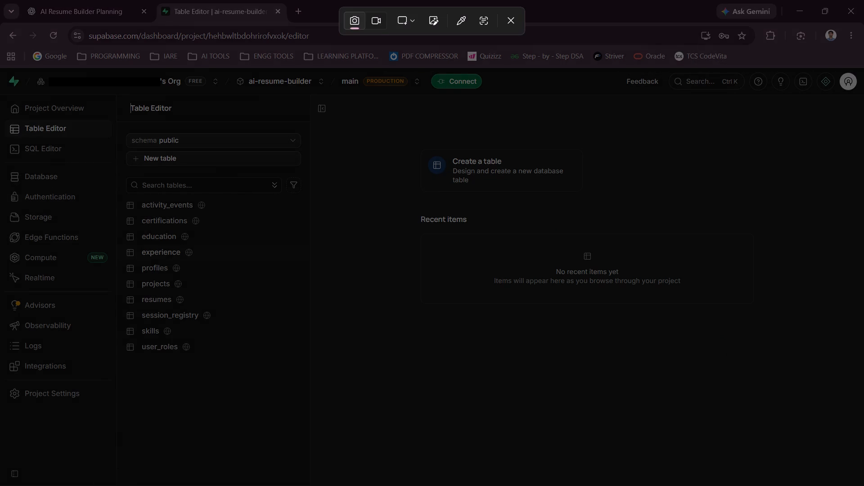
left_click_drag(0, 68, 863, 485)
Return to the EDP report and paste the Supabase screenshot on a new line above the Figure 4.8 caption.
key("alt+Tab")
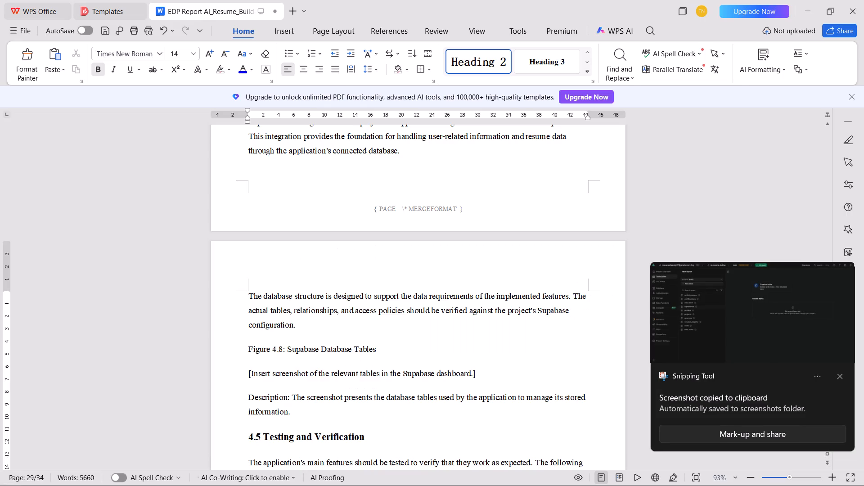
left_click(388, 334)
key("Return")
key("ctrl+v")
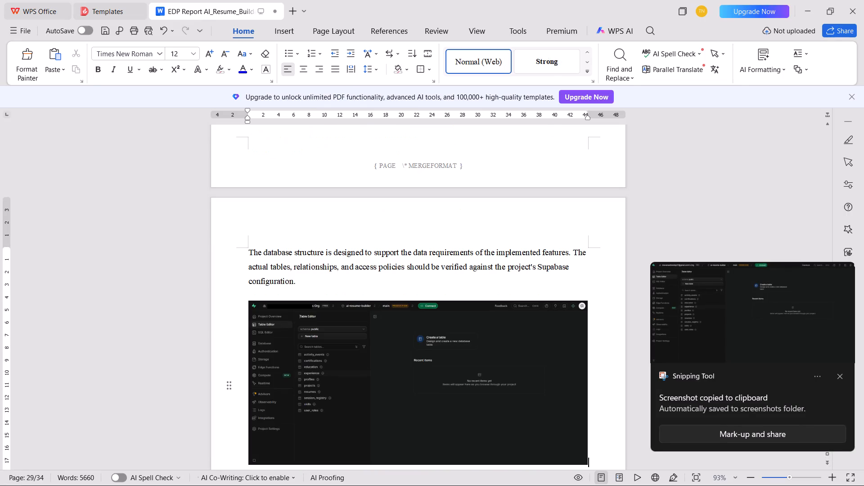
Delete the placeholder line "[Insert screenshot of the relevant tables in the Supabase dashboard.]" below the Figure 4.8 caption.
scroll(388, 334, "down", 6)
left_click(230, 337)
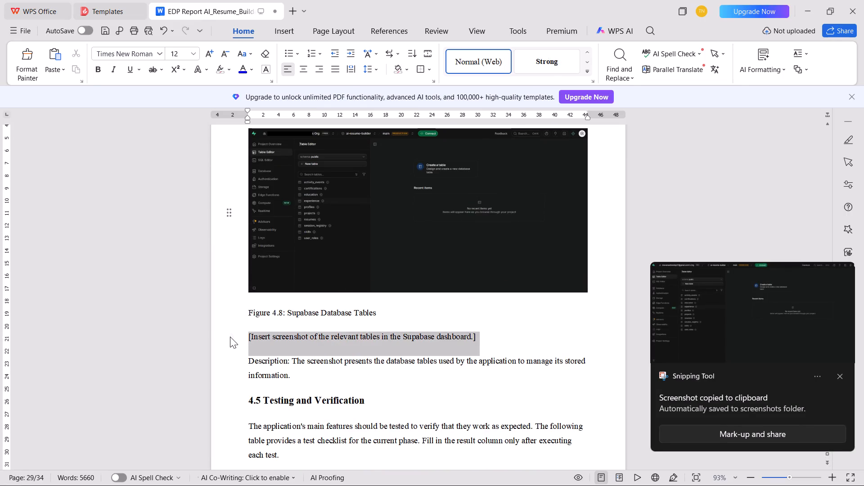
key("BackSpace")
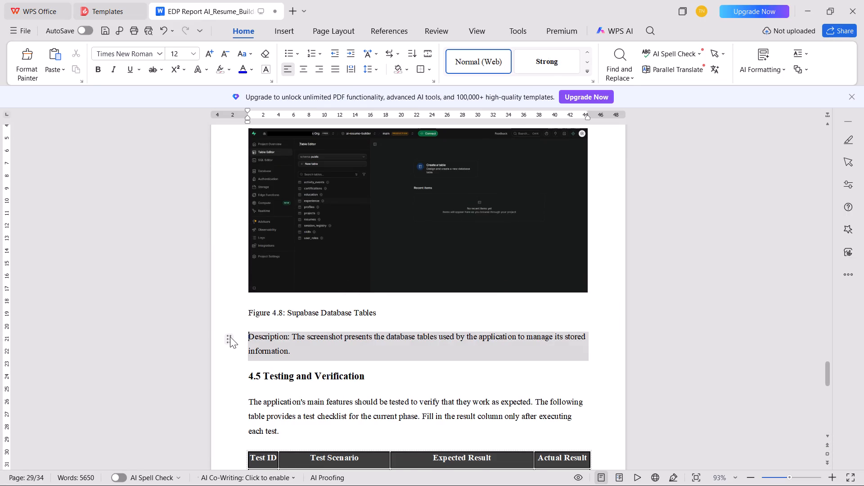
key("BackSpace")
key("ctrl+z")
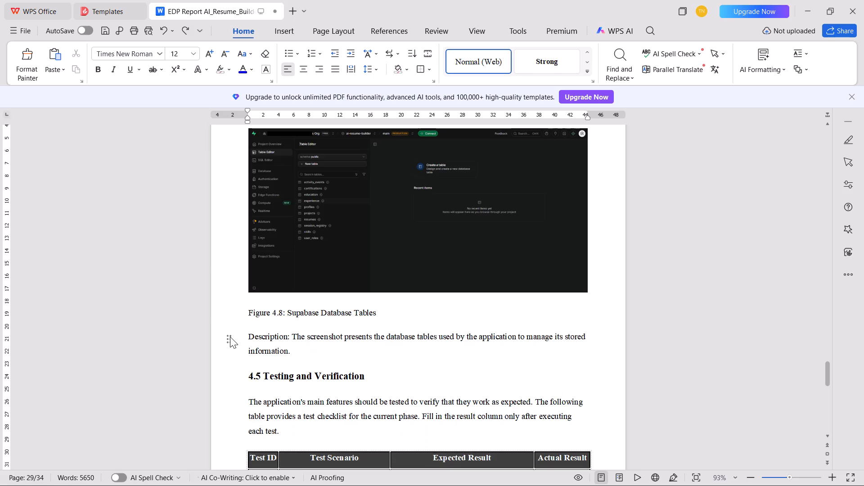
Centre the caption "Figure 4.8: Supabase Database Tables" under the screenshot and make it bold.
left_click(222, 311)
key("ctrl+e")
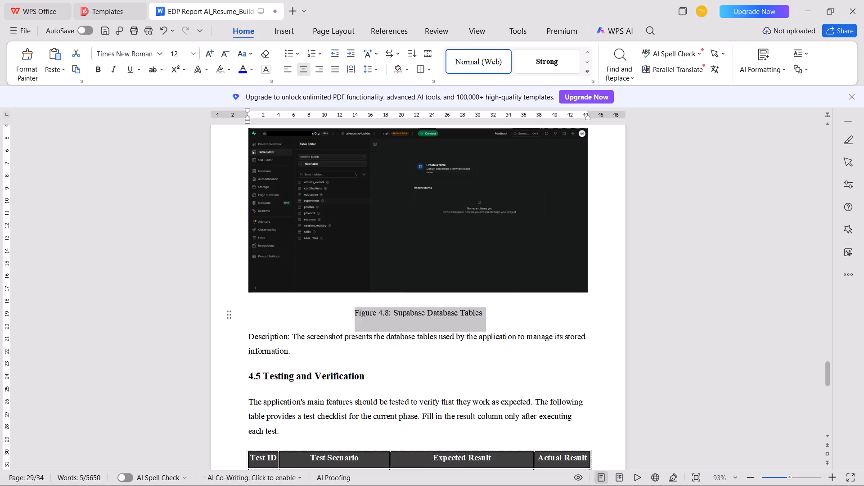
key("ctrl+b")
Add a space before the colon of the database tables paragraph's "Description:" label and make the label bold.
left_click(287, 335)
key("space")
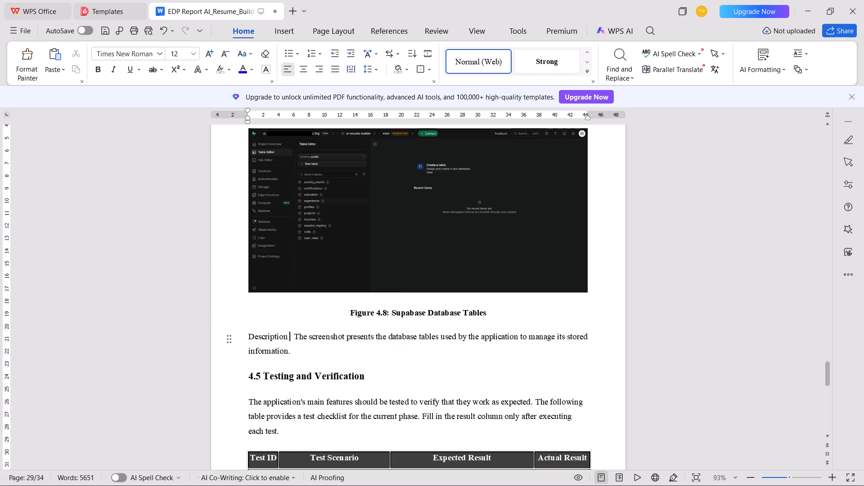
key("Right")
key("ctrl+shift+Left")
key("ctrl+shift+Left")
key("ctrl+b")
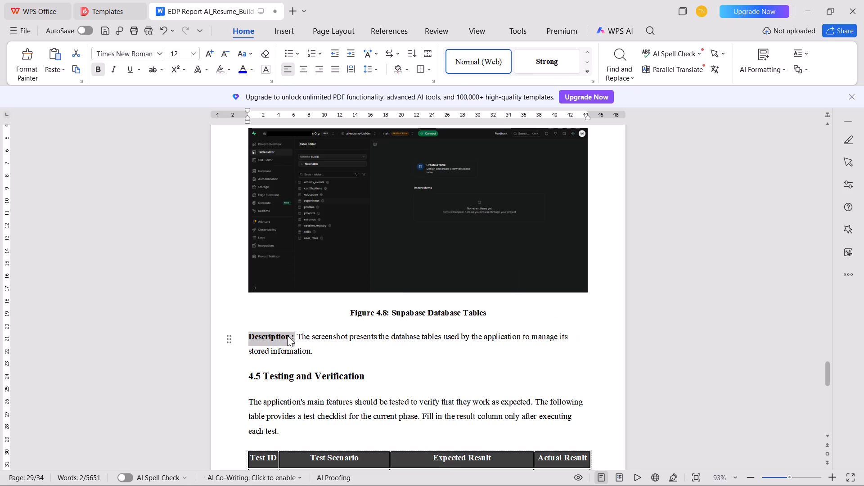
Save the EDP report document.
key("ctrl+s")
Review the report from the database tables figure through testing, limitations and project outcomes, and return to the cover page.
scroll(373, 298, "up", 4)
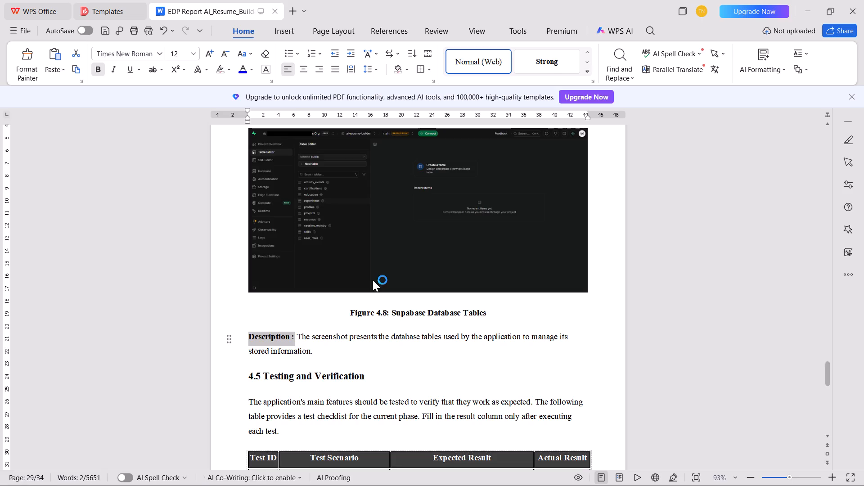
scroll(398, 381, "up", 3)
scroll(308, 263, "down", 10)
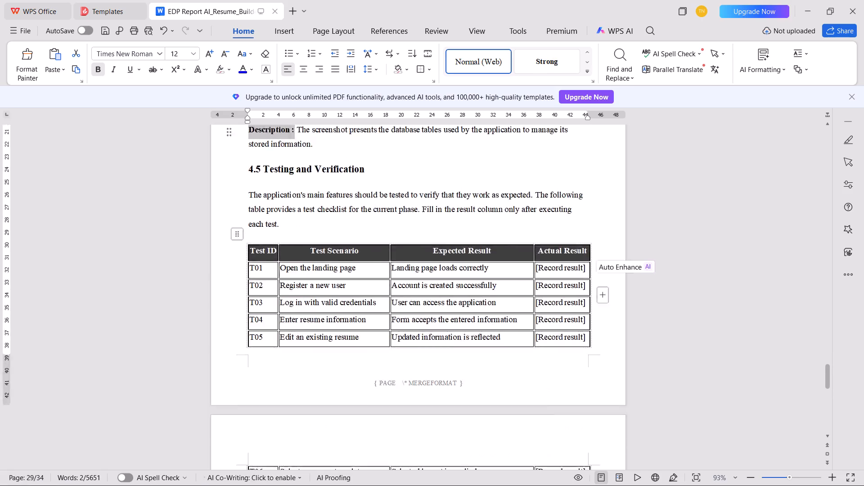
scroll(307, 285, "down", 7)
scroll(345, 345, "down", 2)
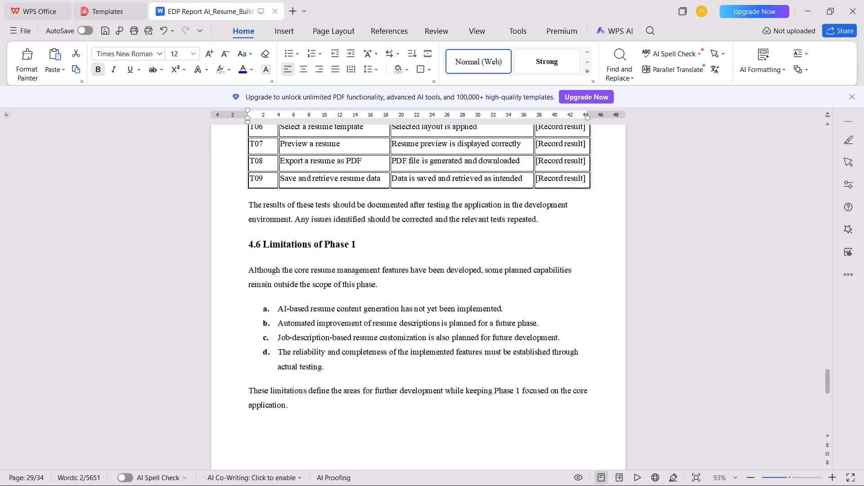
scroll(345, 345, "down", 15)
scroll(344, 345, "down", 13)
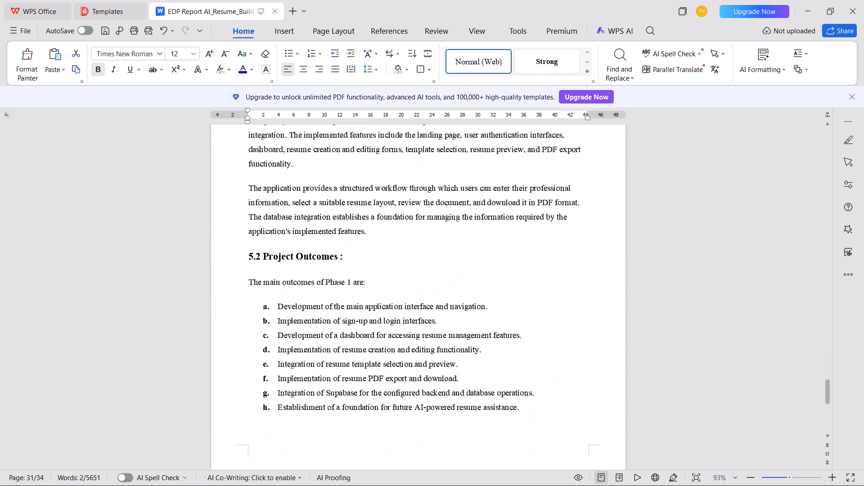
scroll(344, 342, "down", 9)
left_click_drag(827, 394, 796, 189)
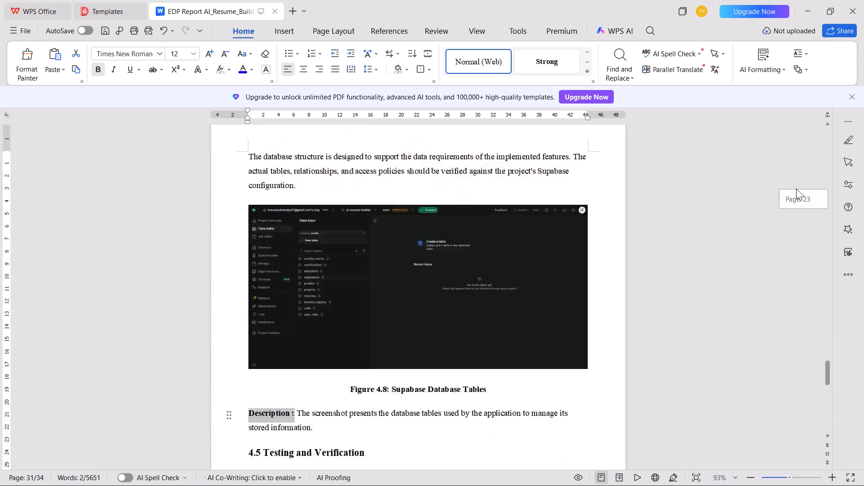
left_click_drag(796, 189, 763, 0)
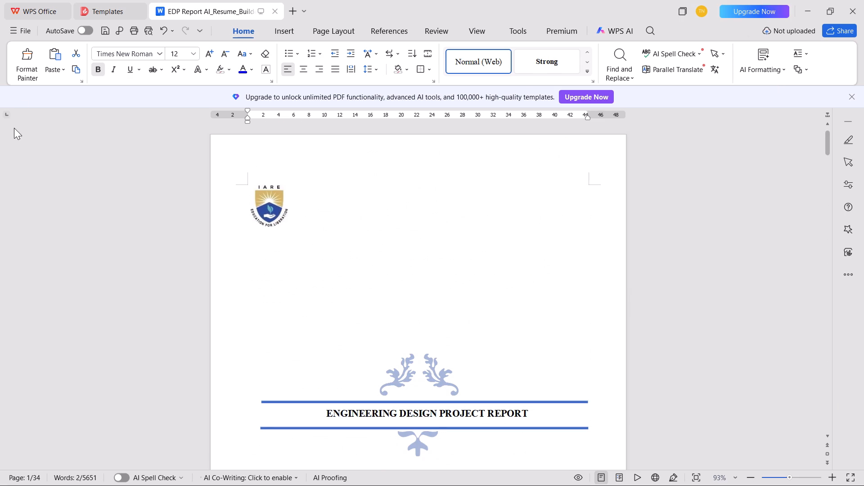
Export the report in PDF format to the EDP folder under ENGINEERING > 3 - 1 and open the exported file.
left_click(16, 37)
left_click(119, 135)
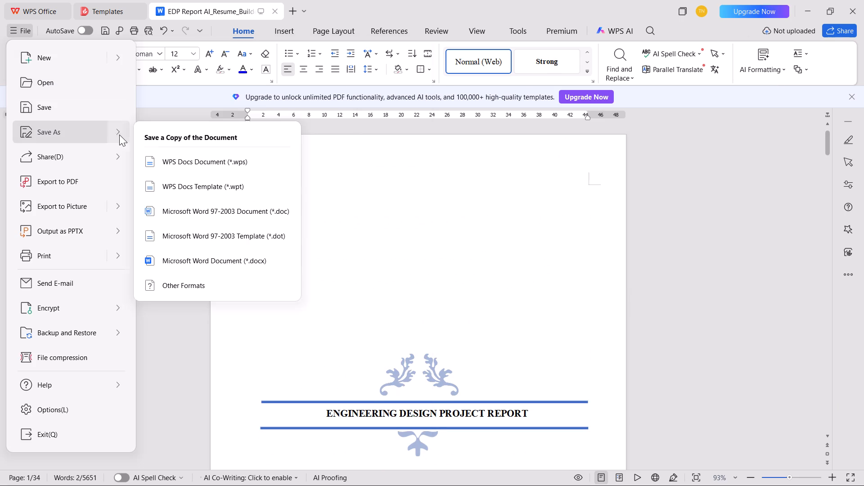
left_click(153, 293)
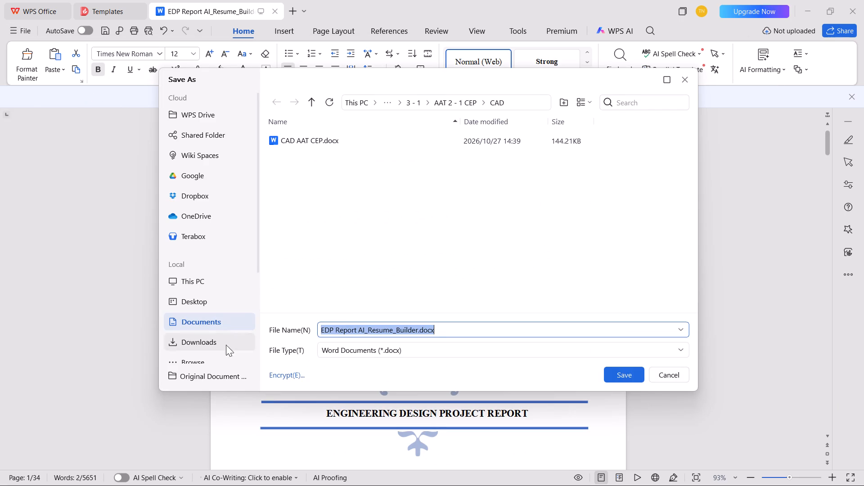
left_click(211, 324)
double_click(289, 169)
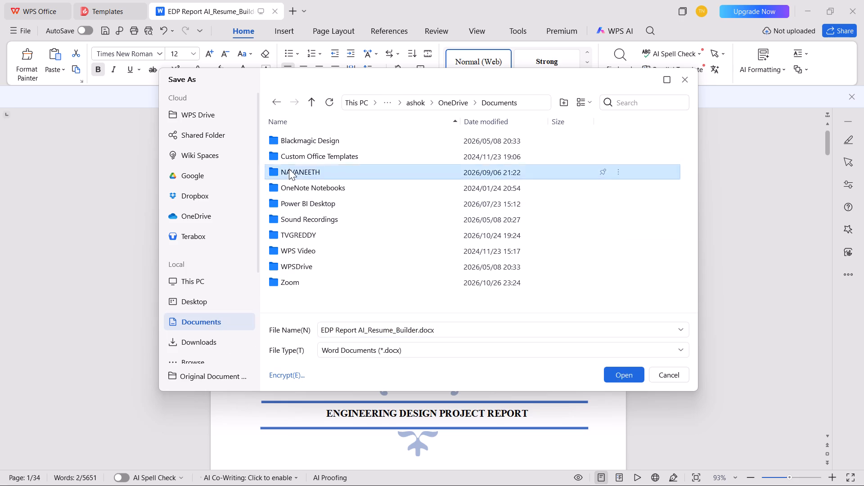
double_click(292, 171)
triple_click(292, 201)
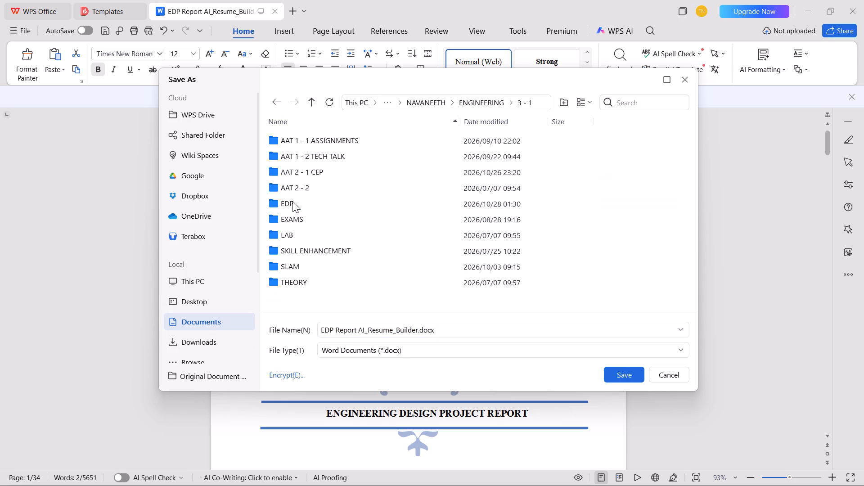
left_click(292, 201)
left_click(396, 350)
scroll(390, 371, "down", 5)
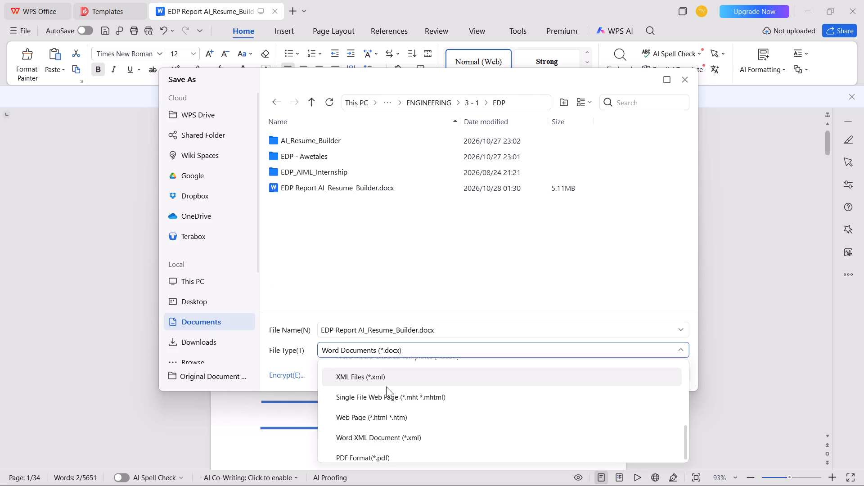
left_click(379, 455)
left_click(620, 375)
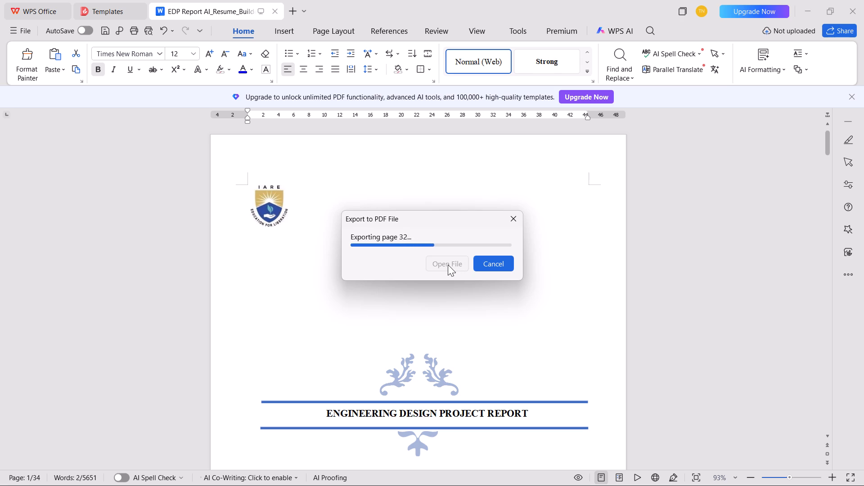
left_click(445, 264)
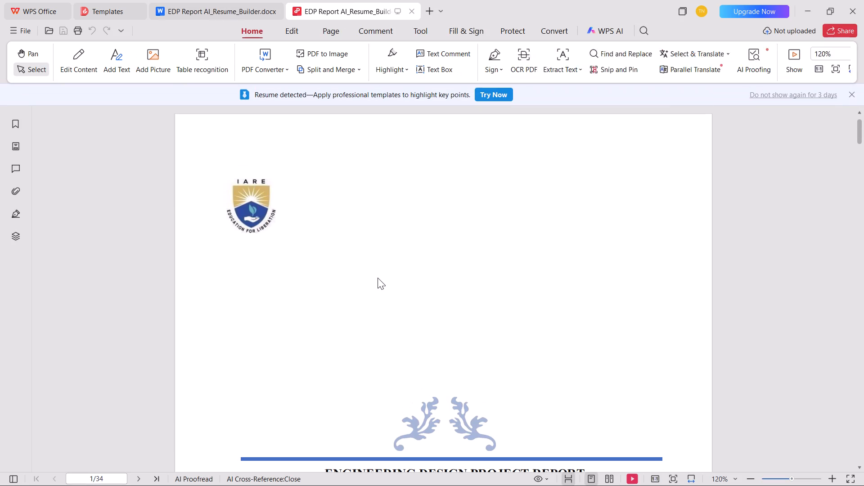
Return to the Word version of the report and close the open Templates page.
key("ctrl+Tab")
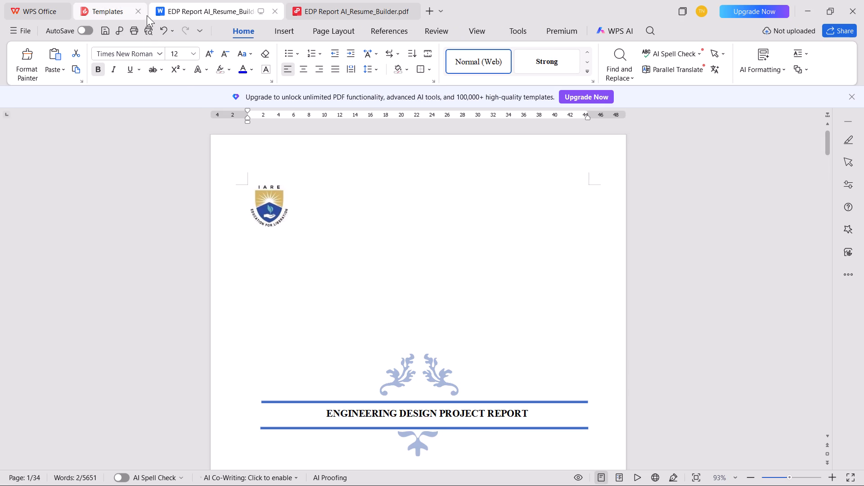
left_click(141, 15)
Review the Word report's front matter from the cover page through the declaration to the approval sheet.
scroll(288, 216, "down", 2)
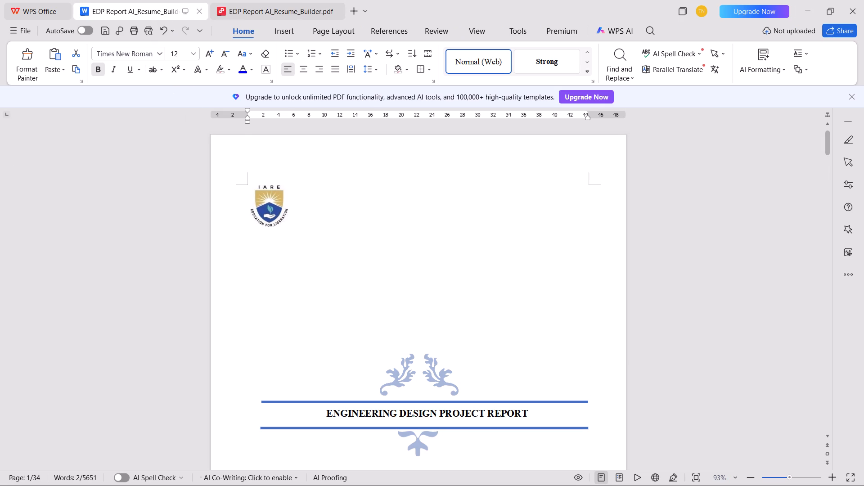
scroll(296, 236, "down", 20)
scroll(296, 236, "down", 6)
scroll(306, 262, "up", 1)
scroll(306, 262, "down", 1)
scroll(306, 262, "up", 2)
scroll(306, 262, "down", 17)
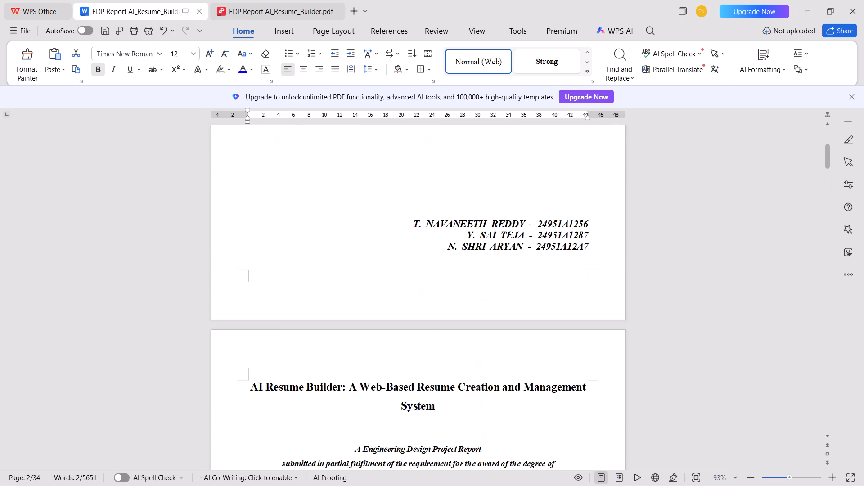
scroll(306, 267, "down", 20)
scroll(306, 267, "down", 3)
scroll(301, 280, "up", 2)
scroll(301, 282, "down", 1)
scroll(301, 282, "up", 1)
scroll(301, 282, "down", 6)
scroll(305, 274, "up", 1)
scroll(305, 274, "down", 15)
scroll(306, 279, "up", 1)
scroll(306, 279, "down", 7)
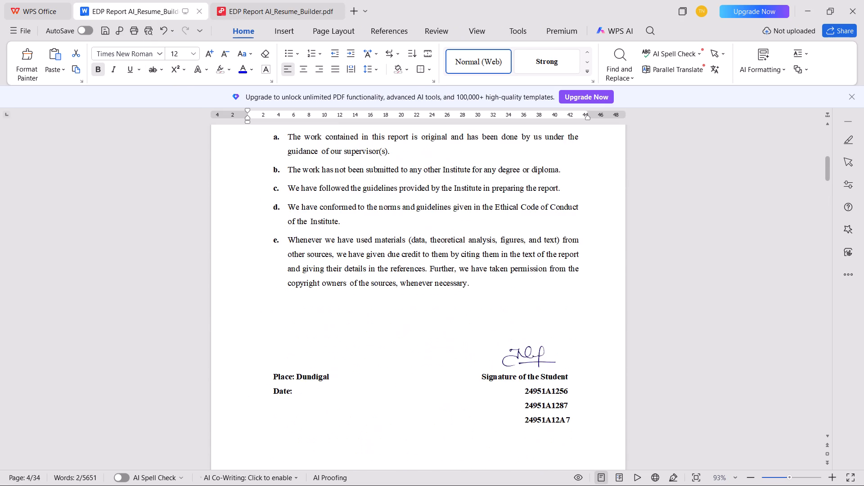
scroll(306, 279, "down", 12)
scroll(308, 283, "up", 1)
scroll(308, 284, "down", 6)
scroll(306, 294, "up", 1)
scroll(306, 294, "down", 13)
Read through the exported PDF from the cover to the last page, checking the contents, list of figures, chapters and page numbers.
left_click(256, 0)
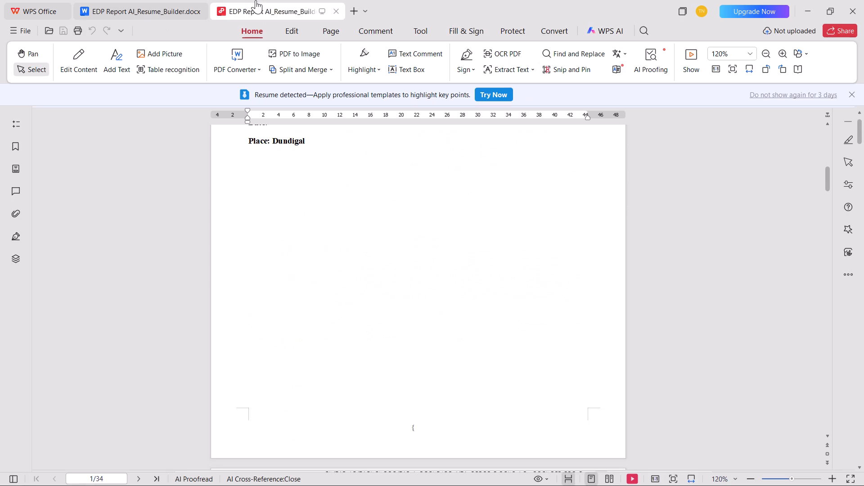
scroll(278, 208, "down", 13)
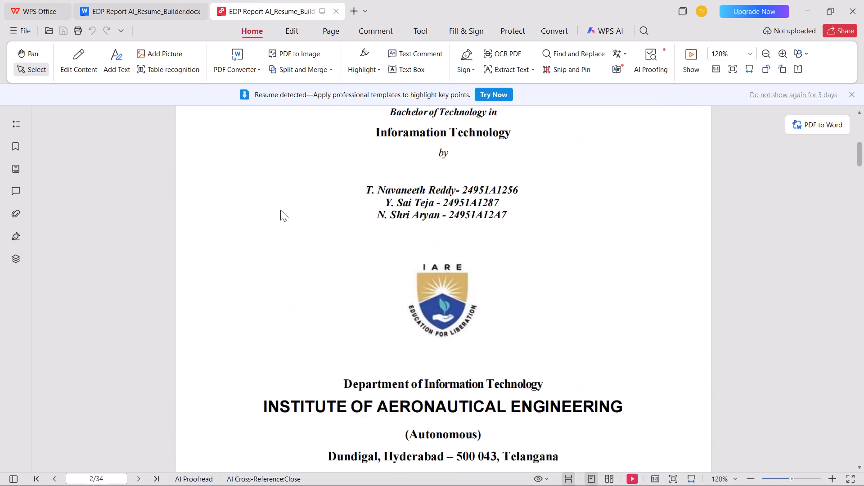
scroll(280, 210, "down", 3, "ctrl")
scroll(372, 287, "down", 5)
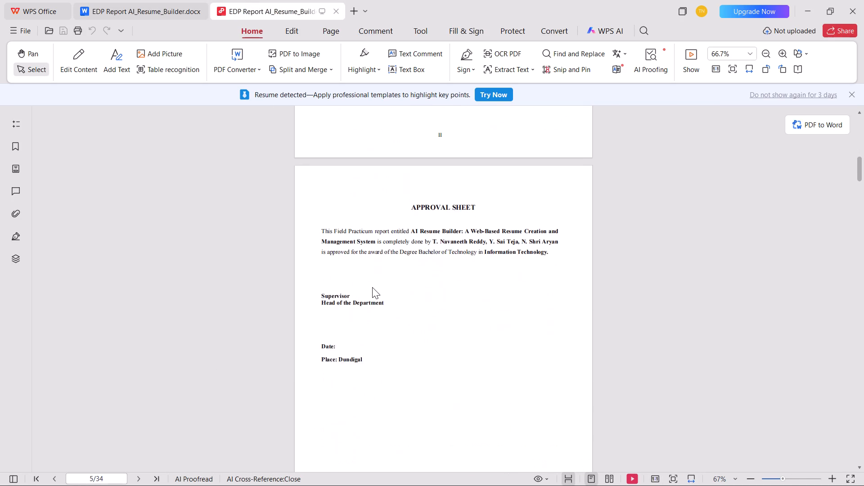
scroll(372, 287, "down", 7)
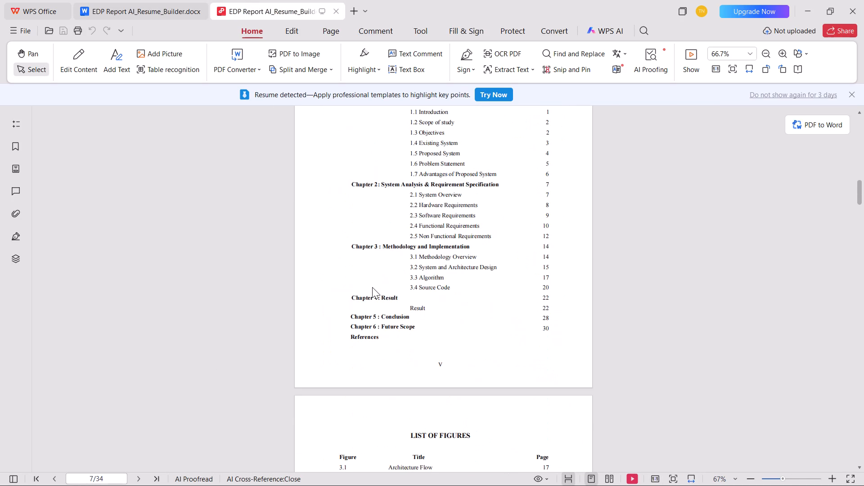
scroll(372, 287, "down", 5)
scroll(372, 287, "up", 2)
scroll(372, 287, "down", 2)
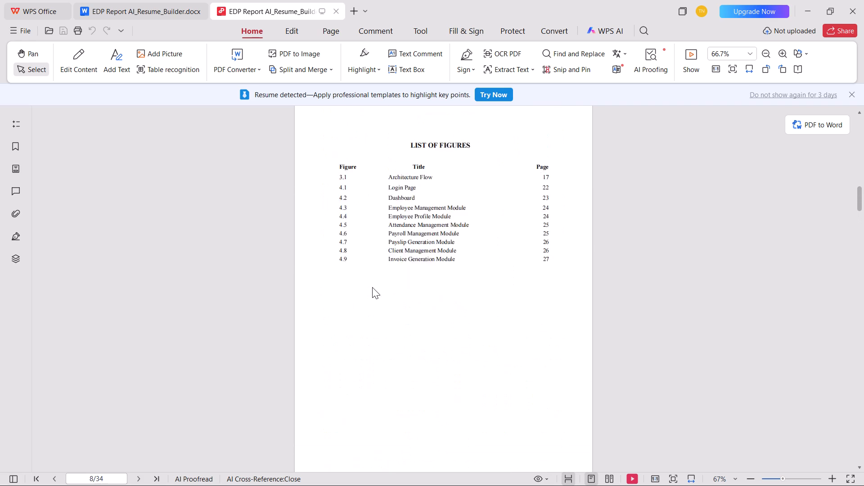
scroll(372, 287, "down", 6)
scroll(372, 287, "up", 2)
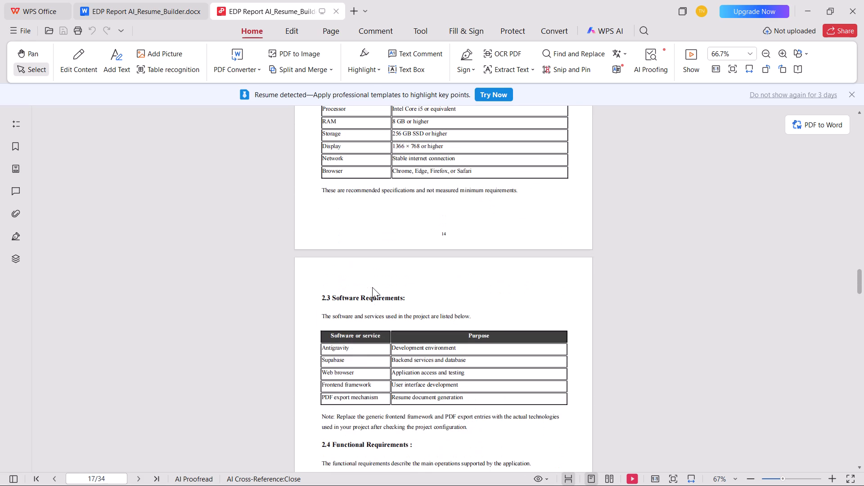
scroll(372, 287, "down", 10)
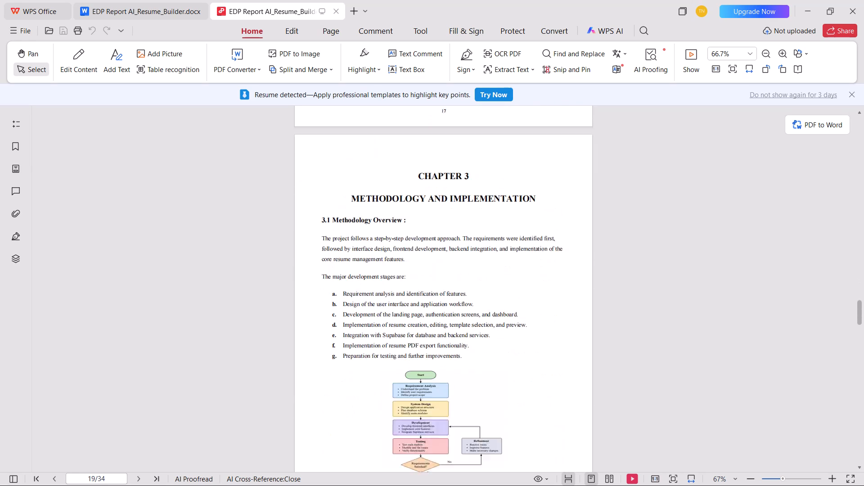
scroll(372, 287, "down", 8)
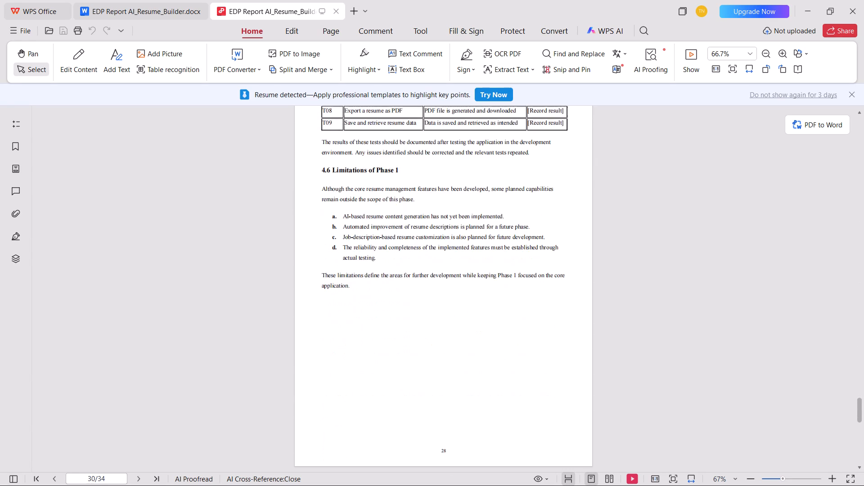
scroll(372, 287, "down", 14)
Check the exported PDF again from its end back to the cover, including the results figures and implementation sections.
scroll(372, 287, "up", 20)
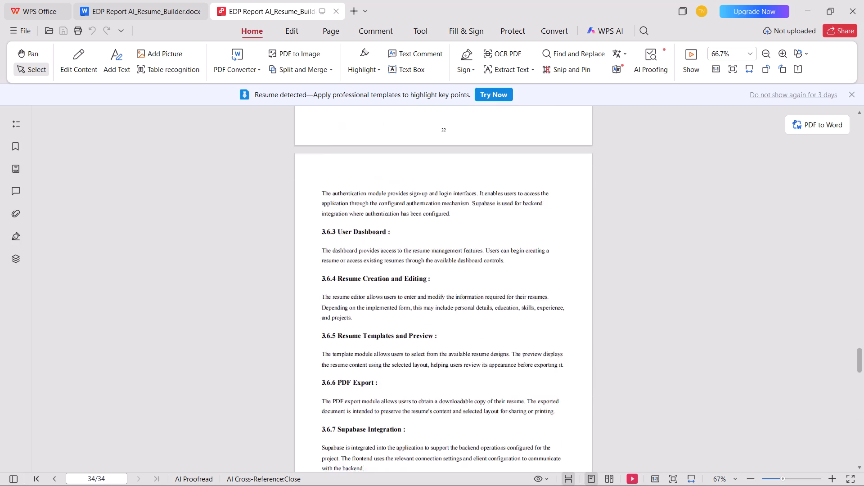
scroll(372, 287, "up", 3)
scroll(372, 287, "down", 12)
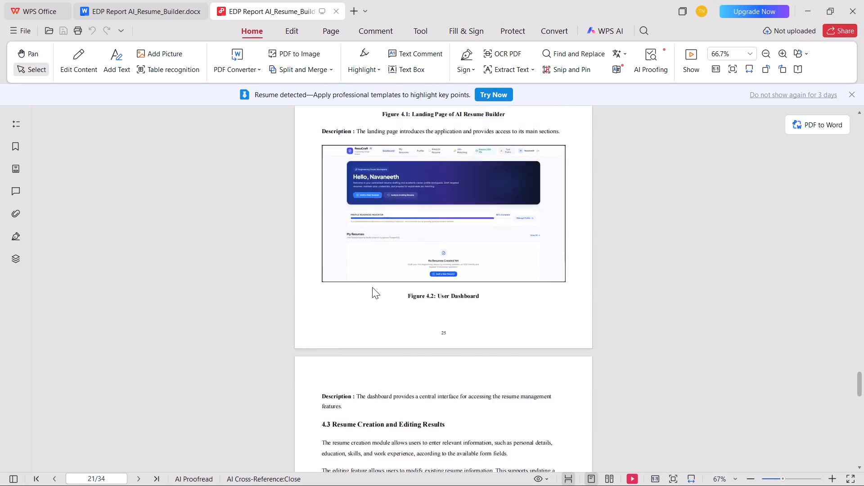
scroll(372, 287, "down", 4)
scroll(372, 287, "up", 17)
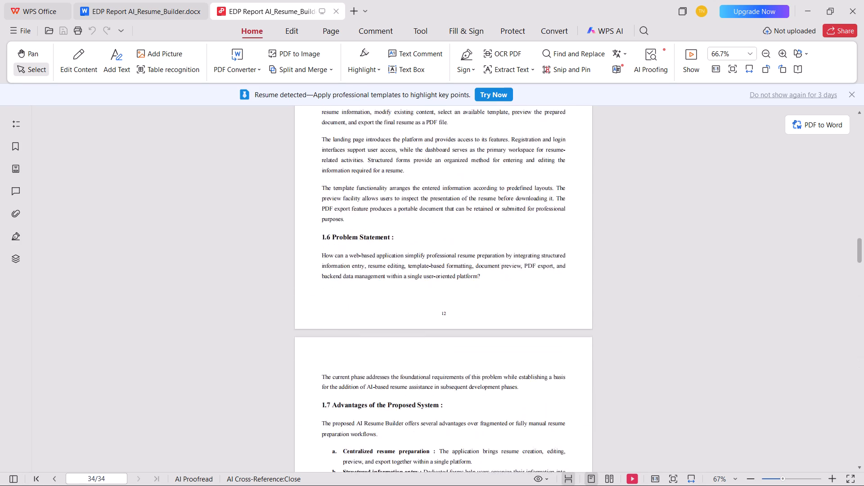
scroll(372, 287, "up", 15)
Review the exported PDF from the front matter through the contents to Chapter 1, checking the page number on the chapter's first page.
scroll(372, 287, "down", 5)
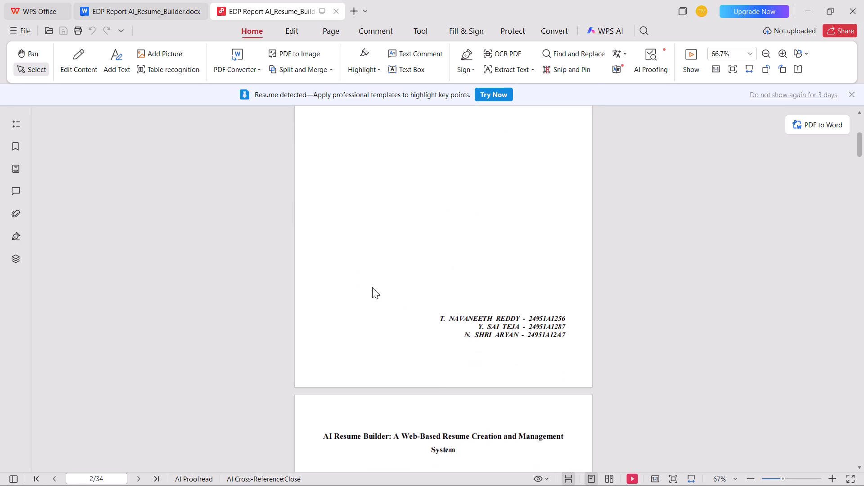
scroll(372, 287, "down", 7)
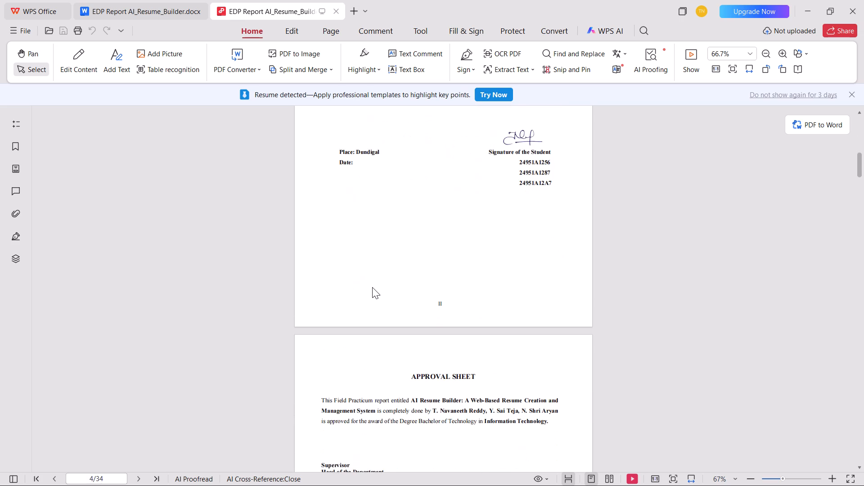
scroll(372, 287, "down", 8)
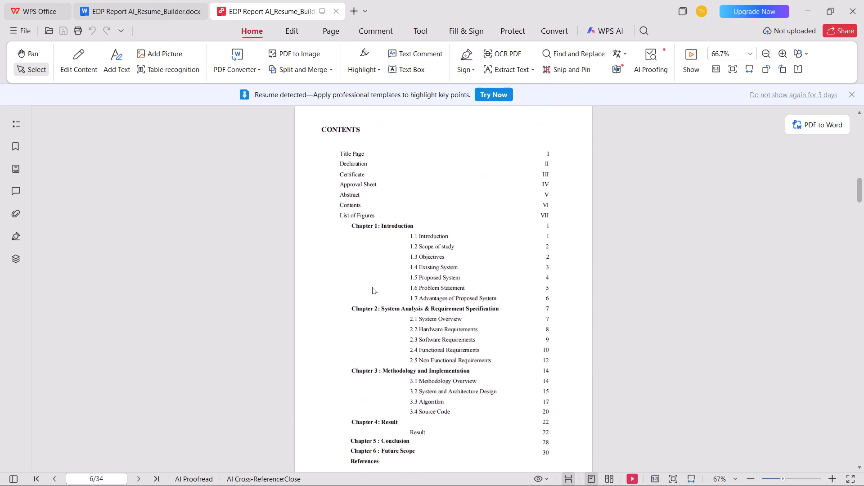
scroll(372, 287, "down", 3)
scroll(372, 287, "up", 2)
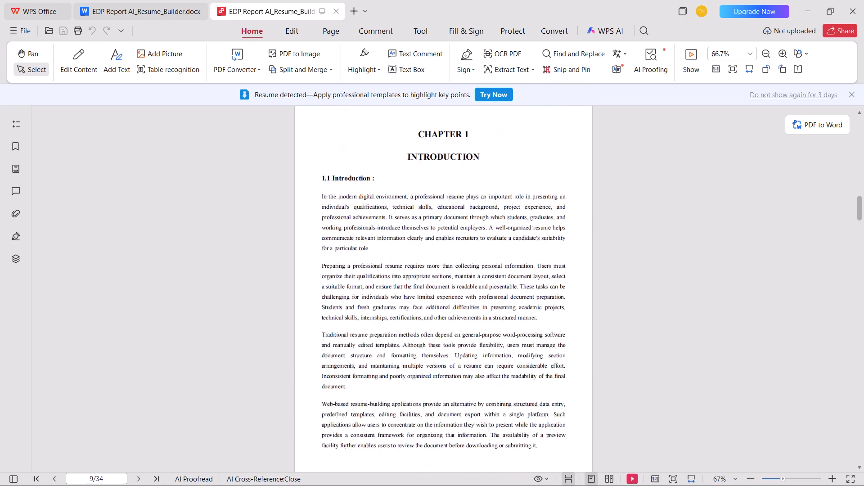
scroll(372, 287, "up", 3)
scroll(372, 287, "down", 1)
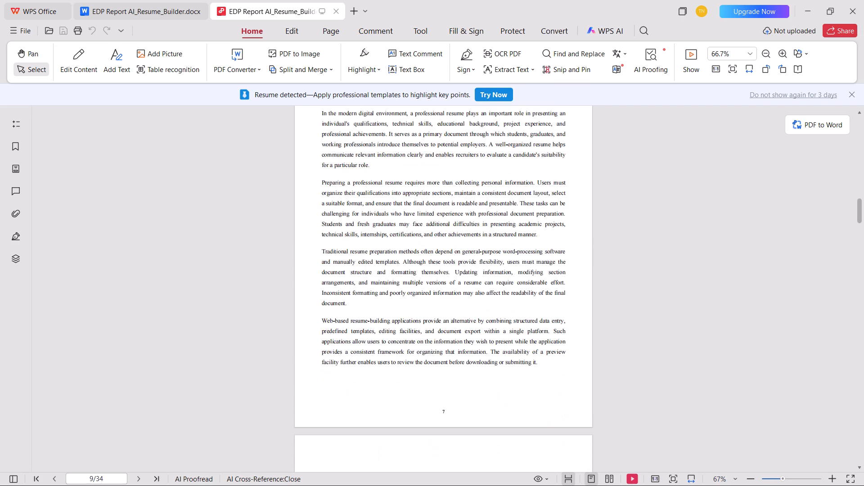
left_click(118, 11)
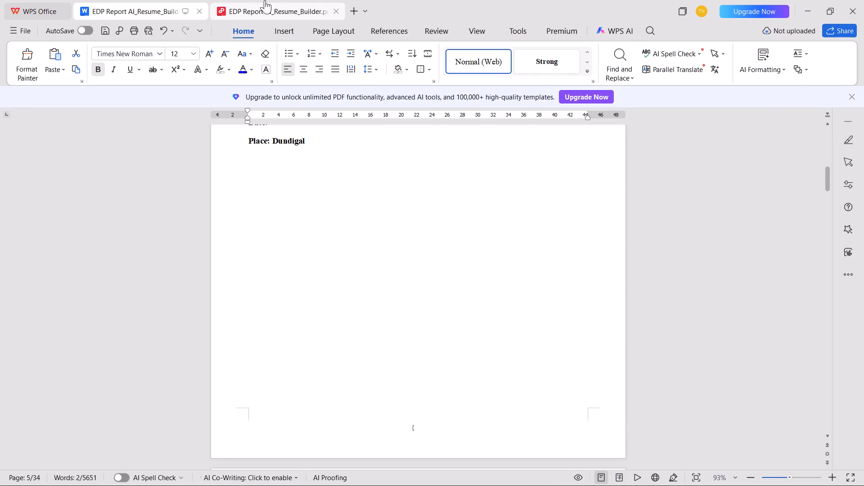
left_click(252, 9)
scroll(423, 224, "down", 5)
scroll(427, 229, "up", 11)
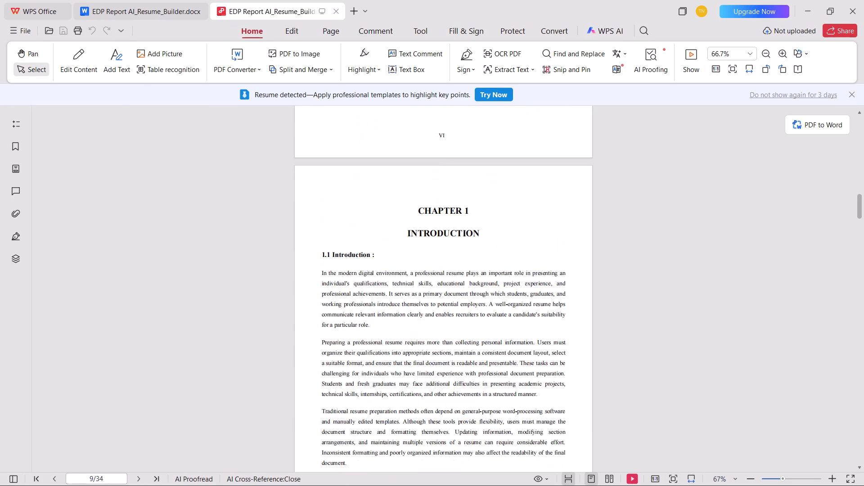
In the Word version, remove the page numbers from Chapter 1's first page onward.
left_click(150, 11)
scroll(484, 315, "down", 6)
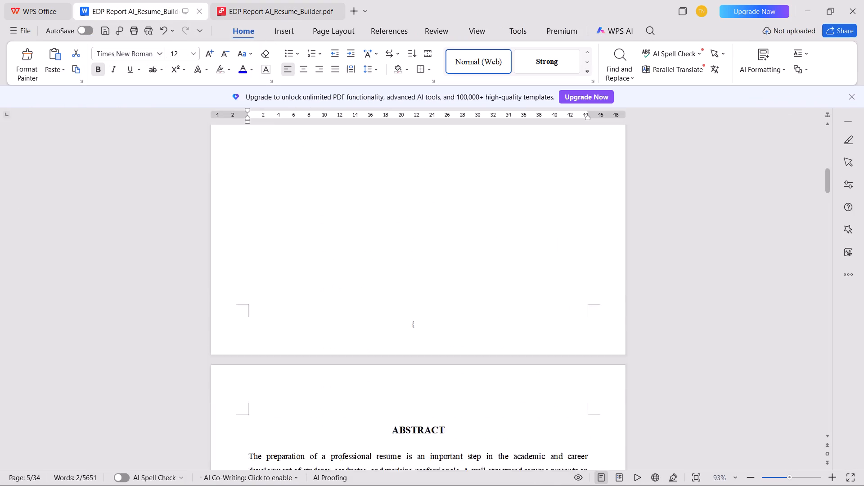
scroll(484, 315, "down", 2)
scroll(482, 315, "up", 6)
scroll(482, 315, "down", 3)
scroll(482, 315, "up", 4)
scroll(482, 315, "down", 9)
middle_click(692, 212)
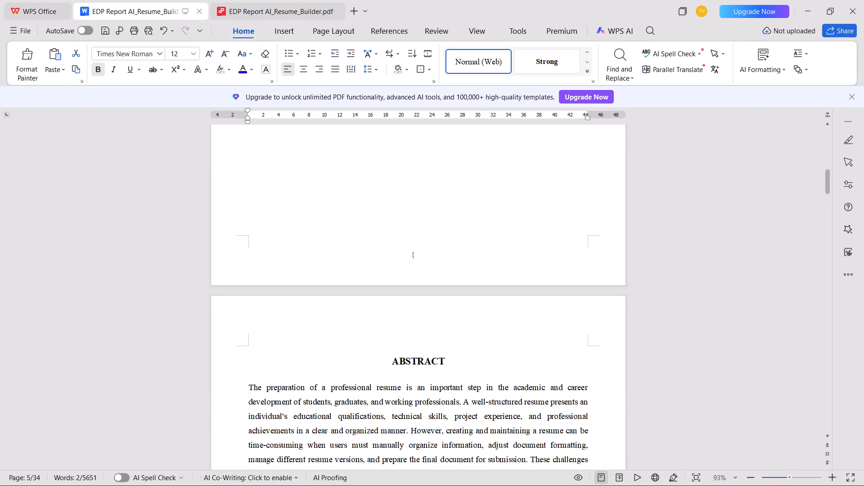
scroll(633, 264, "down", 6)
scroll(627, 274, "up", 1)
scroll(627, 274, "down", 18)
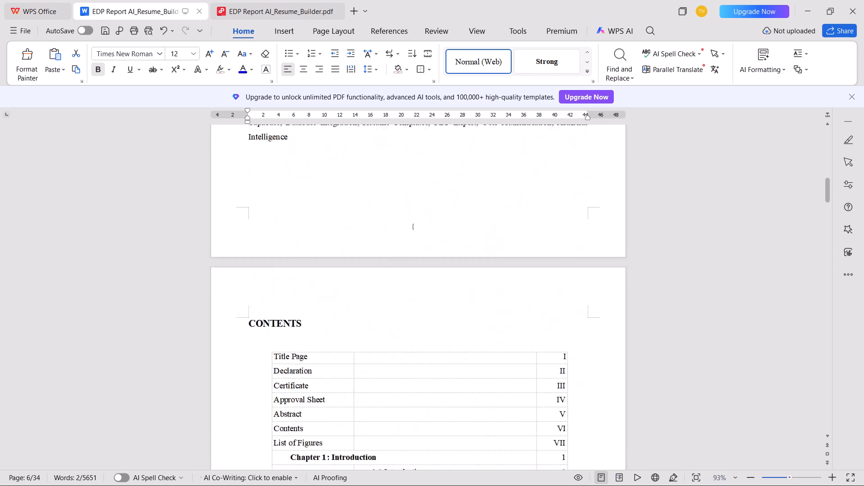
scroll(623, 272, "down", 8)
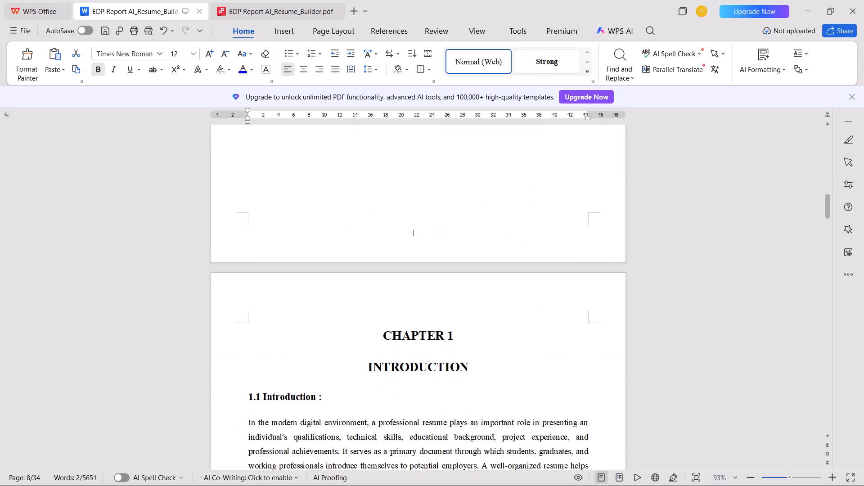
scroll(623, 272, "down", 8)
scroll(606, 292, "up", 1)
scroll(571, 301, "down", 8)
double_click(444, 356)
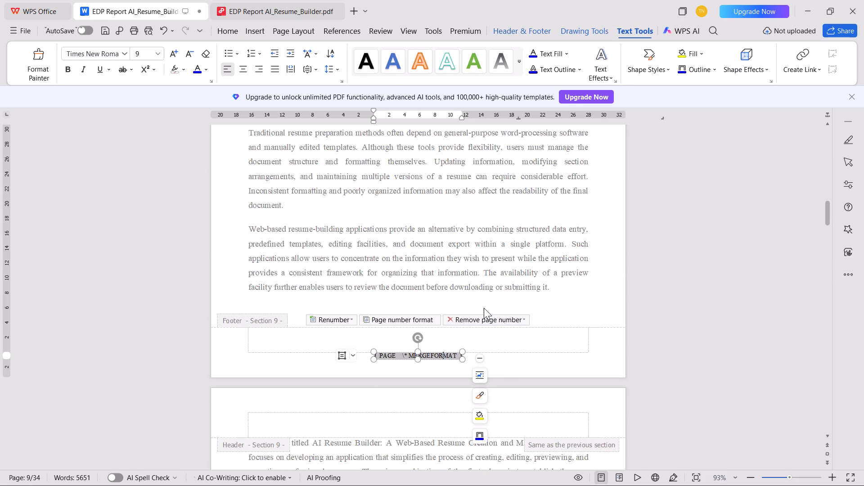
left_click(499, 316)
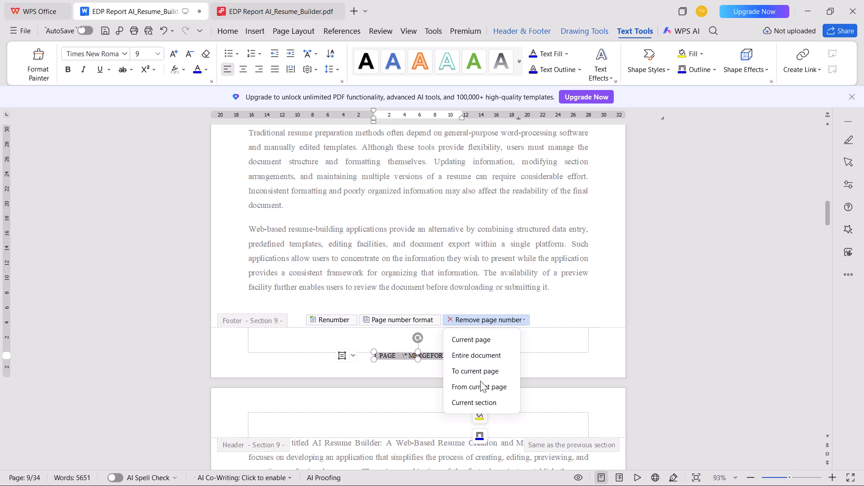
left_click(480, 385)
Insert centered footer page numbers in 1, 2, 3 format from Chapter 1's first page onward and leave footer editing.
left_click(430, 323)
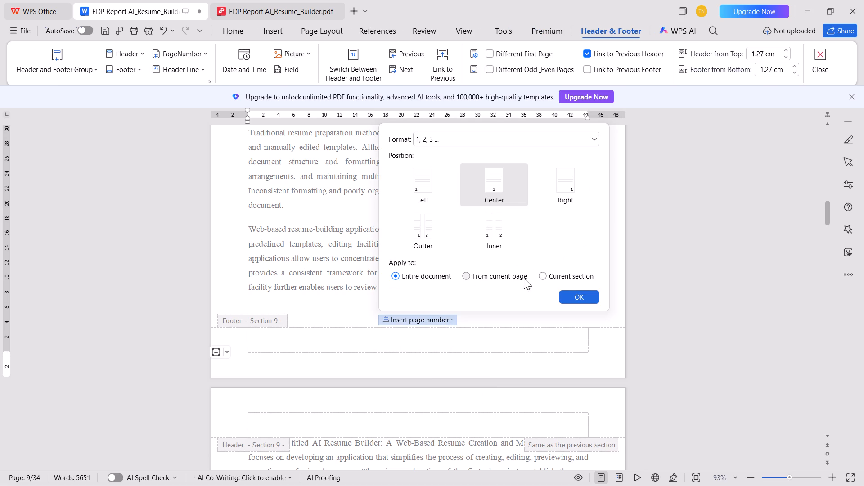
left_click(469, 275)
left_click(449, 137)
left_click(447, 154)
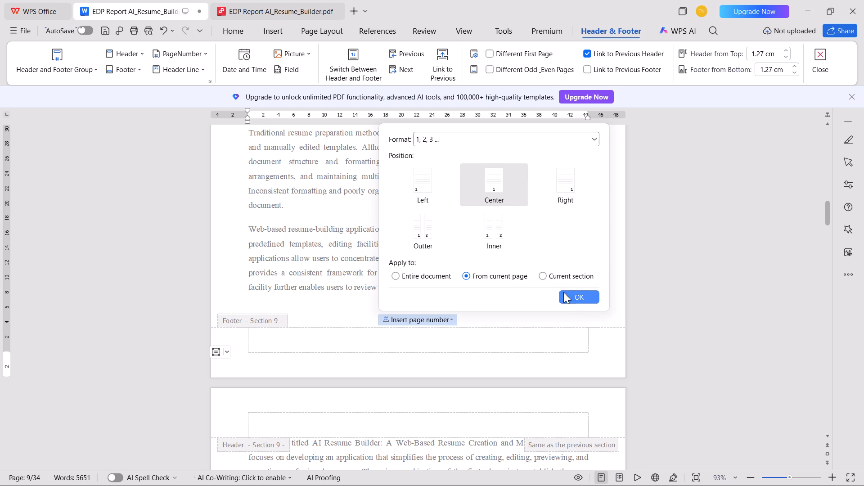
left_click(567, 297)
left_click(644, 319)
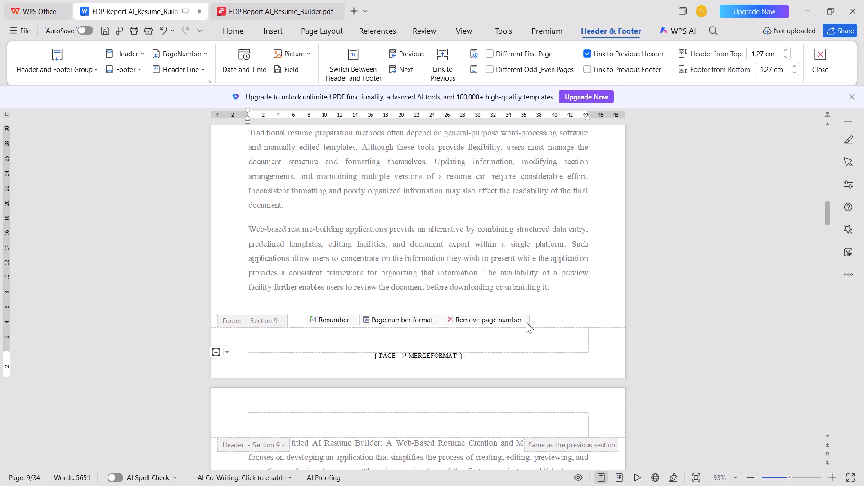
scroll(517, 320, "up", 6)
left_click(486, 208)
scroll(503, 284, "up", 6)
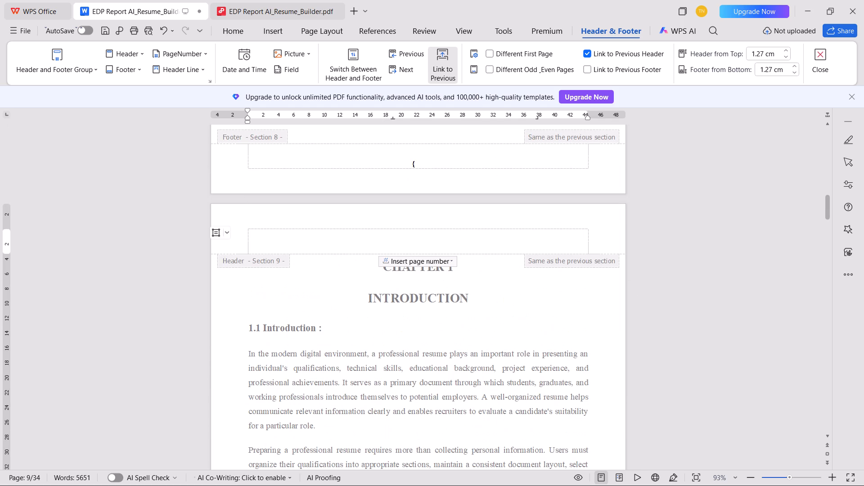
key("Escape")
scroll(455, 284, "down", 6)
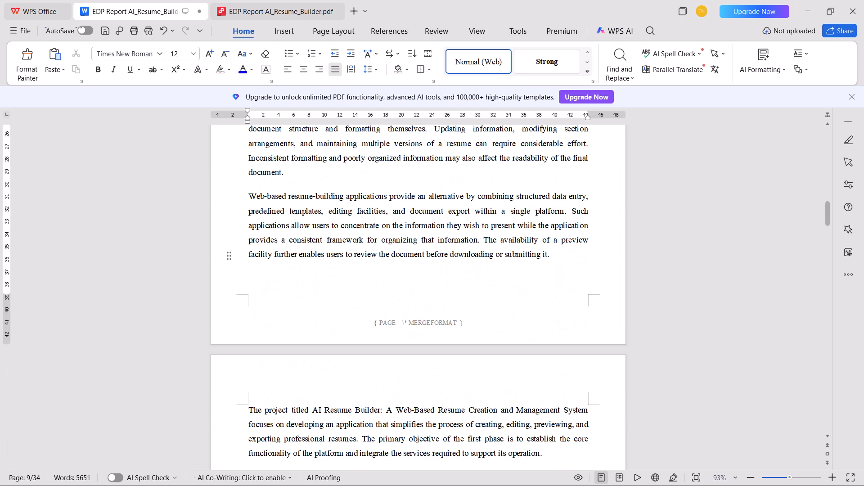
Save the Word report.
key("ctrl+s")
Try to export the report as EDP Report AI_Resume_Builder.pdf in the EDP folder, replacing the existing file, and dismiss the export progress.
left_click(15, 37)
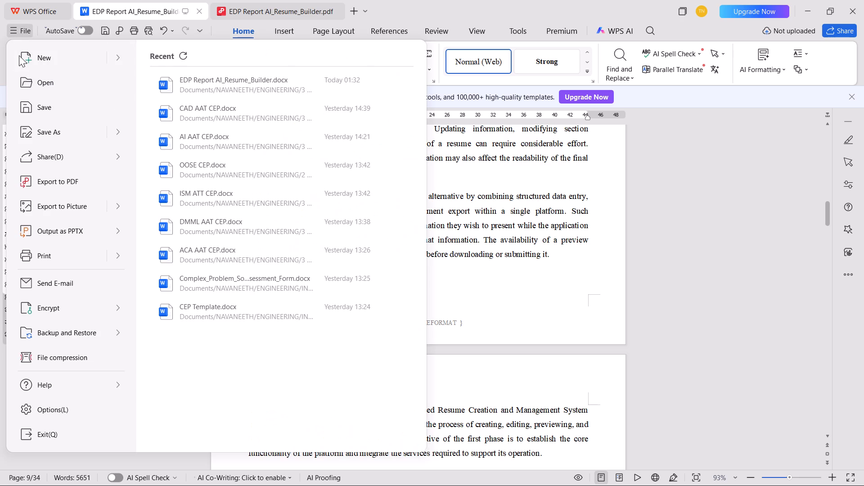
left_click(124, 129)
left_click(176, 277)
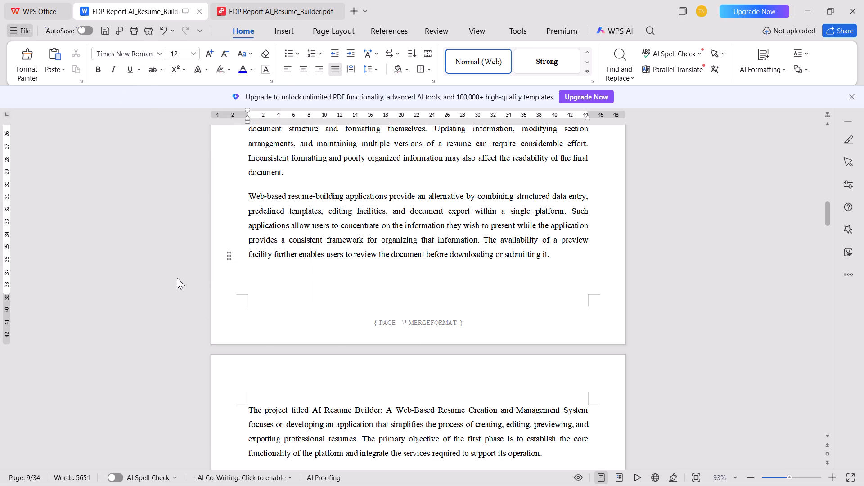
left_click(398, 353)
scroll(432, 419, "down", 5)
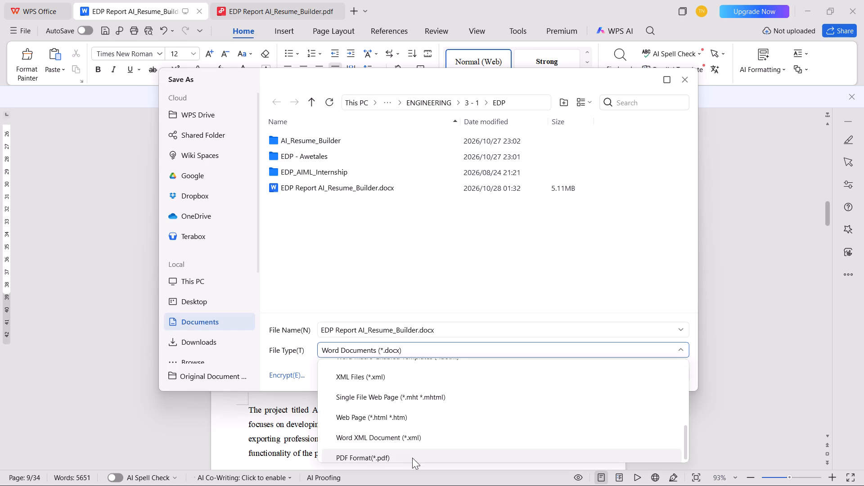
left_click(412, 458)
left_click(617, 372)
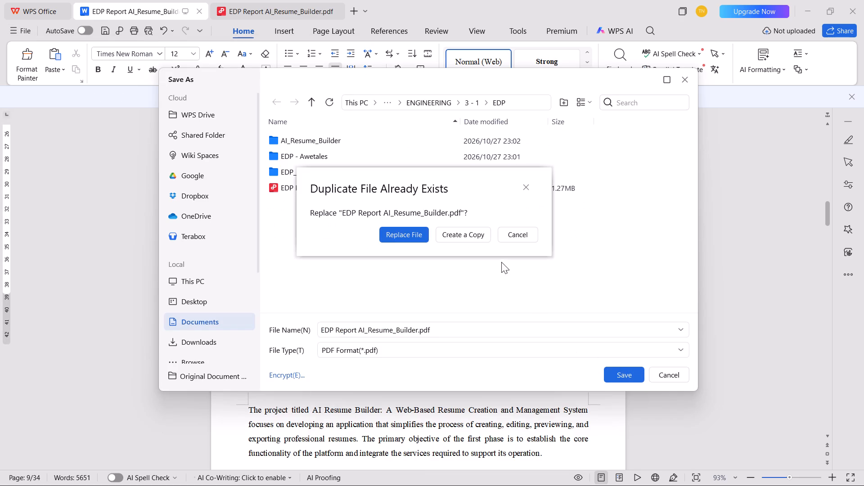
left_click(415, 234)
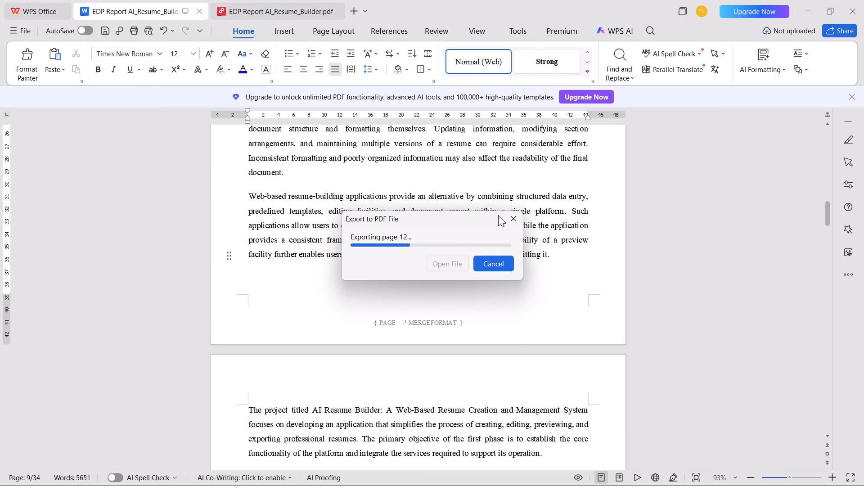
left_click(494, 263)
Close the previously exported PDF.
key("ctrl+Tab")
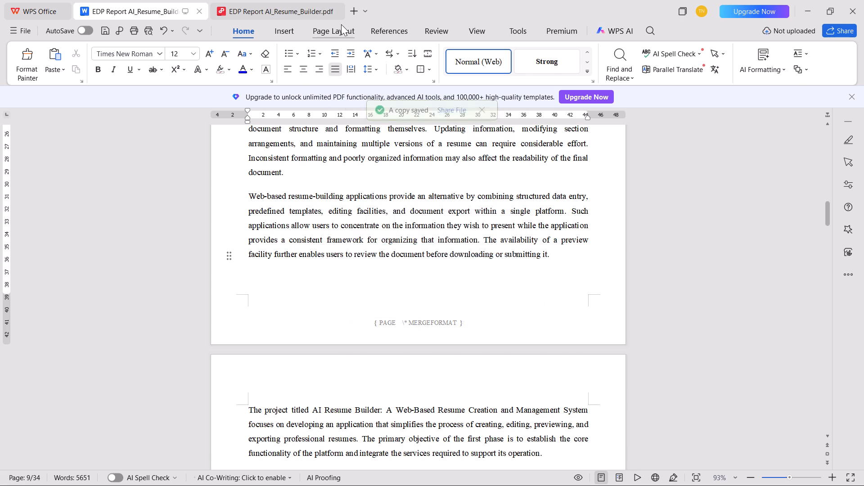
key("ctrl+w")
Save the Word report in PDF format as EDP Report AI_Resume_Builder.pdf, replacing the existing file, and open the exported PDF.
left_click(26, 32)
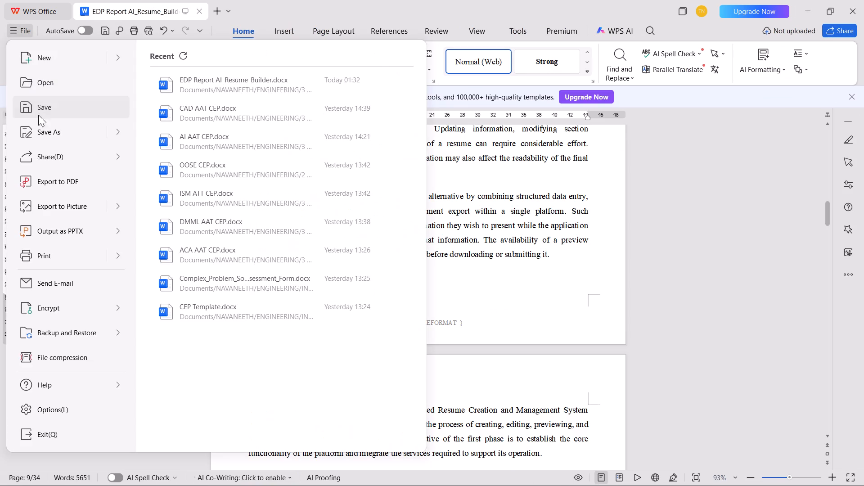
left_click(116, 135)
left_click(174, 281)
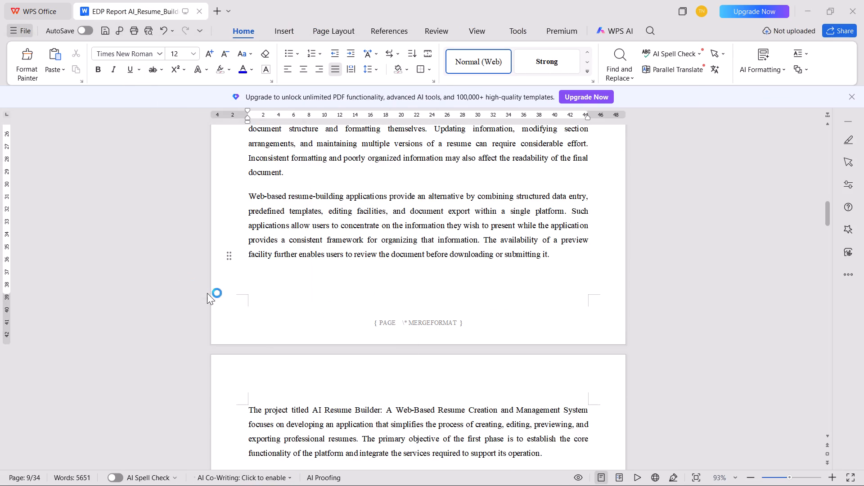
left_click(397, 354)
scroll(404, 385, "down", 6)
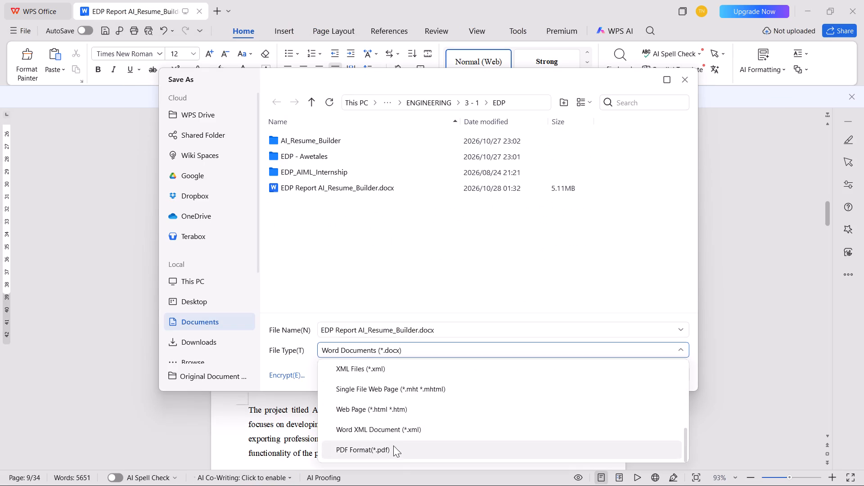
left_click(392, 448)
left_click(622, 371)
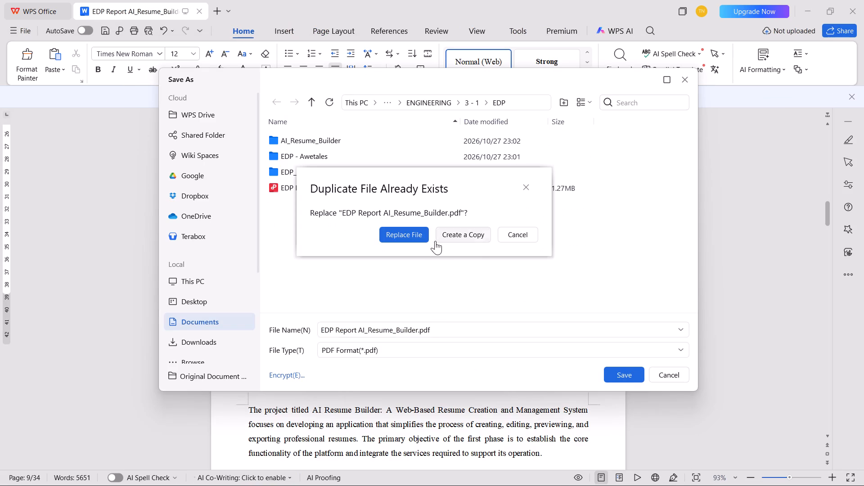
left_click(423, 237)
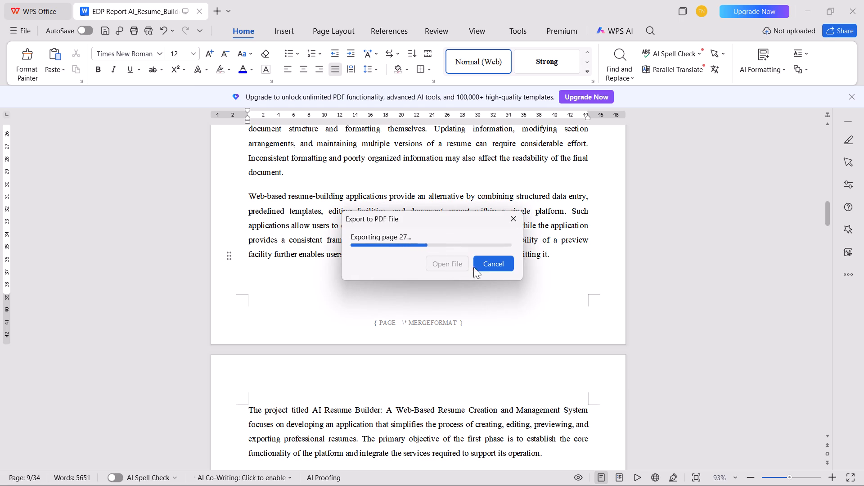
left_click(444, 261)
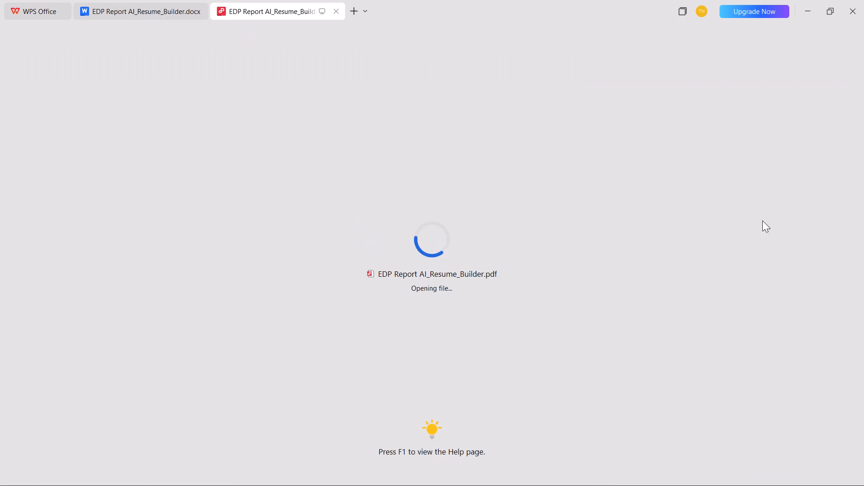
Check the page numbering in the new PDF from Chapter 1 through the results chapter to the end and back in the front matter.
scroll(232, 307, "down", 6)
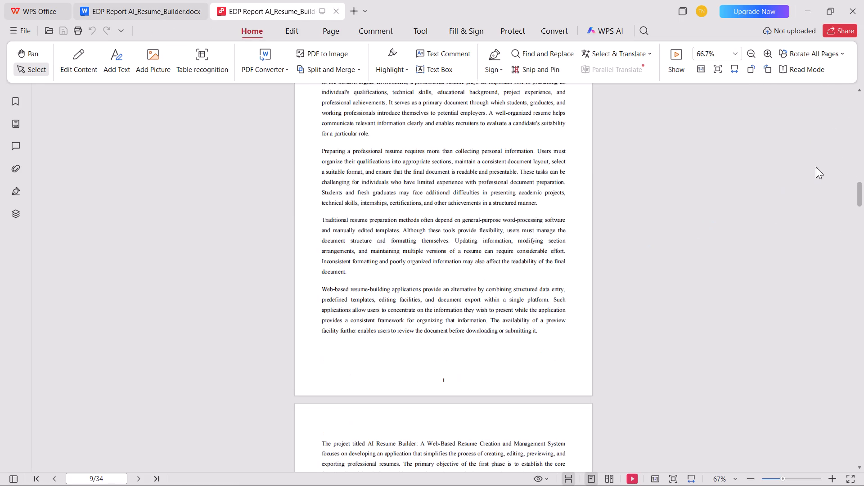
scroll(237, 267, "up", 5)
scroll(349, 231, "down", 18)
scroll(350, 253, "down", 3)
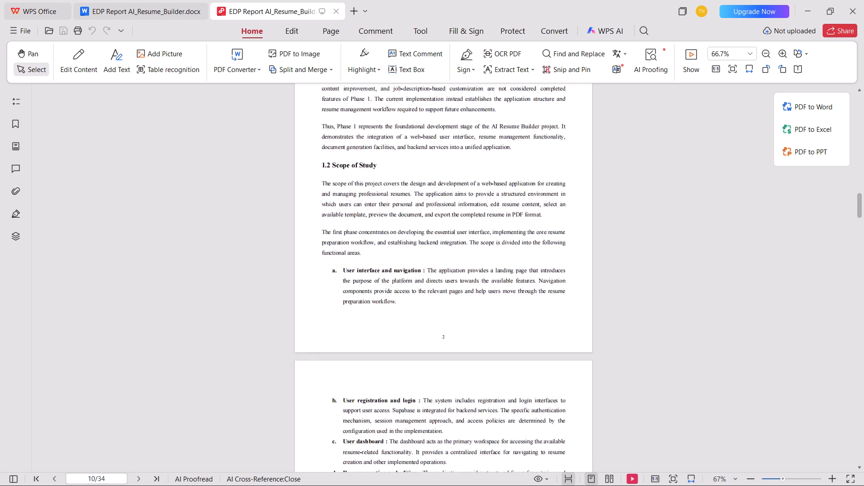
scroll(350, 257, "down", 4)
left_click_drag(857, 210, 825, 415)
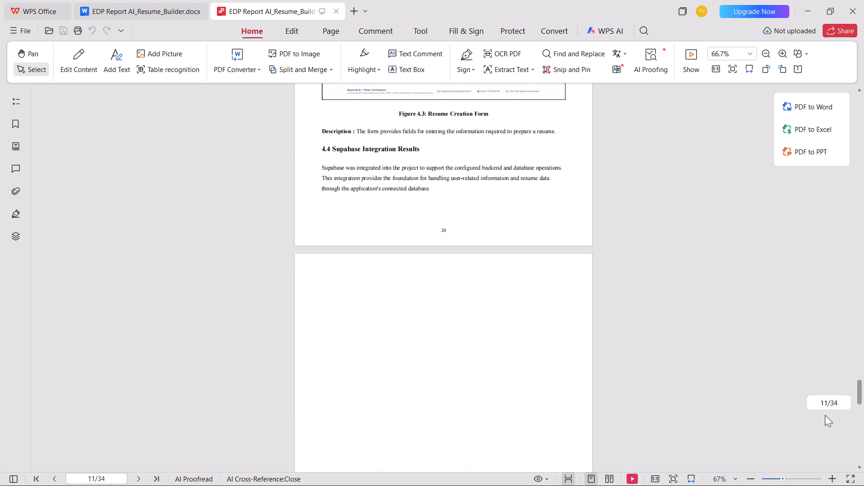
left_click_drag(825, 415, 853, 76)
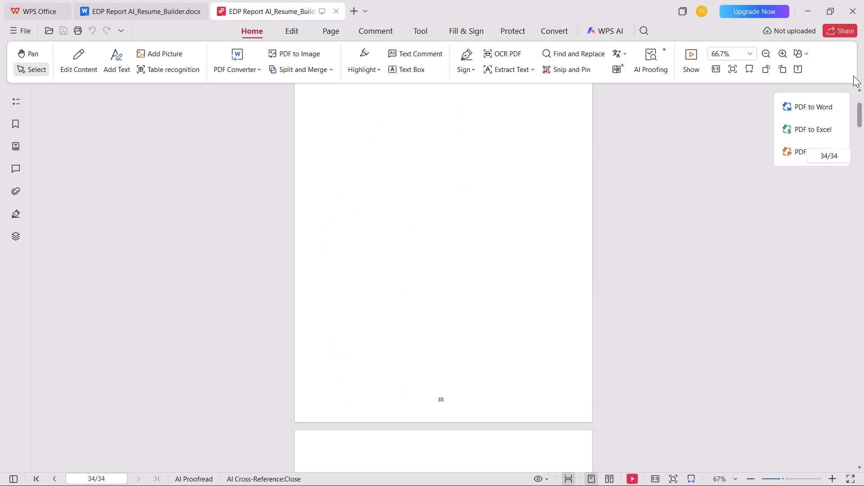
Compare the front-matter entries in the Word report's contents table with the page numbering of the exported PDF's opening pages.
left_click_drag(853, 76, 853, 36)
scroll(19, 0, "up", 1)
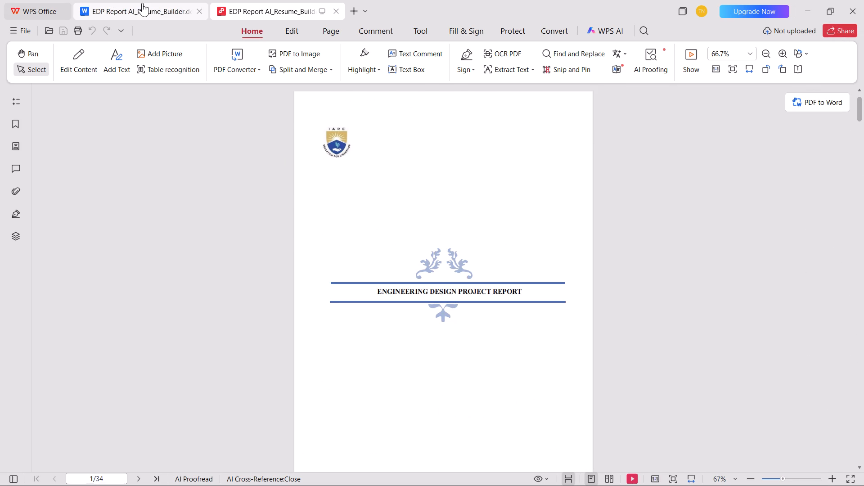
left_click(142, 3)
scroll(738, 387, "up", 20)
scroll(738, 387, "up", 1)
scroll(437, 260, "down", 2)
scroll(437, 260, "up", 4)
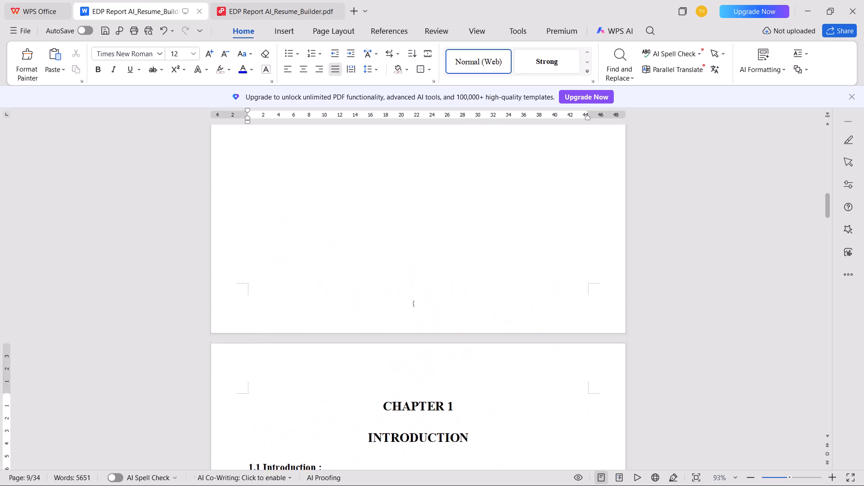
scroll(437, 260, "up", 2)
scroll(422, 258, "down", 1)
scroll(422, 258, "up", 20)
scroll(422, 258, "up", 1)
scroll(421, 257, "down", 1)
scroll(421, 257, "up", 11)
scroll(421, 257, "down", 1)
scroll(421, 257, "up", 6)
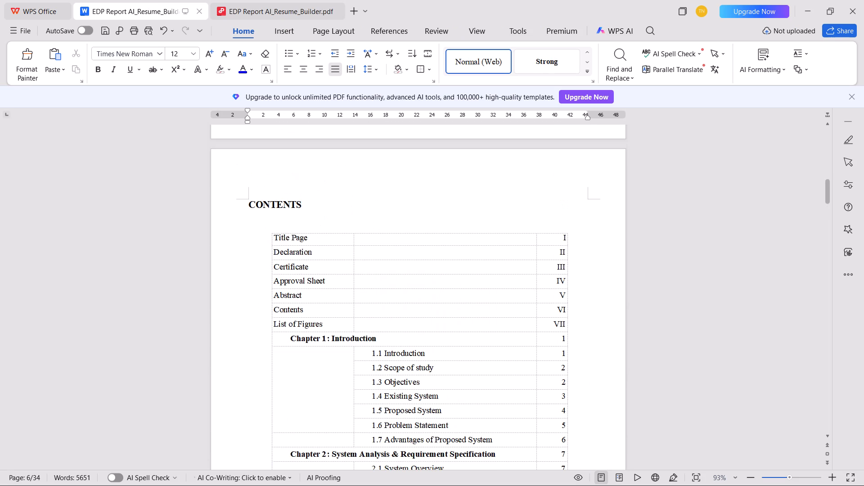
key("ctrl+Tab")
scroll(348, 255, "down", 20)
scroll(348, 255, "down", 1)
scroll(405, 283, "up", 3)
scroll(414, 280, "down", 4)
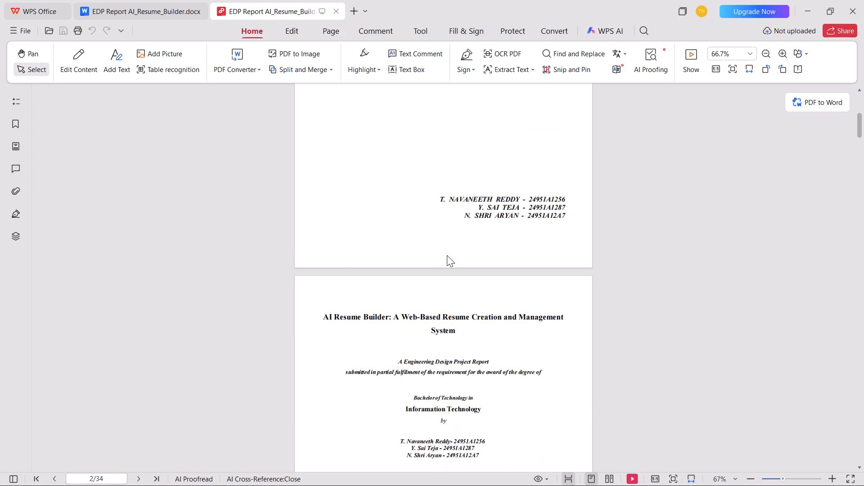
scroll(447, 255, "down", 7)
scroll(484, 221, "down", 8)
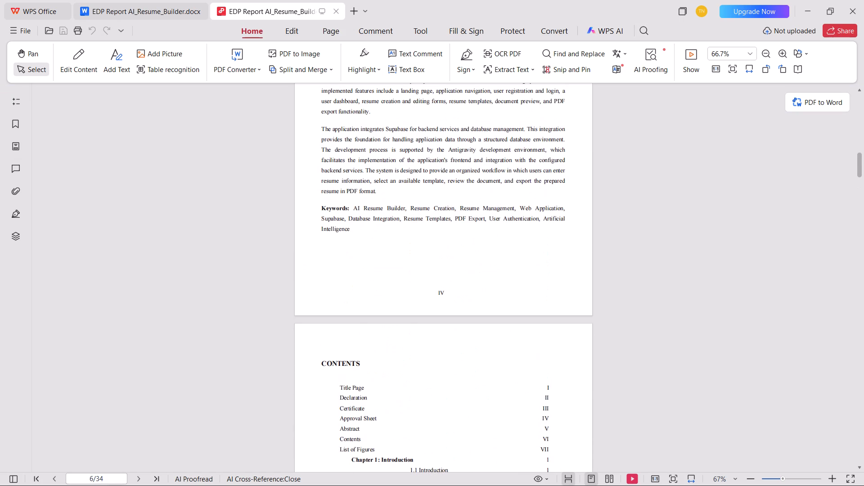
scroll(484, 221, "down", 1)
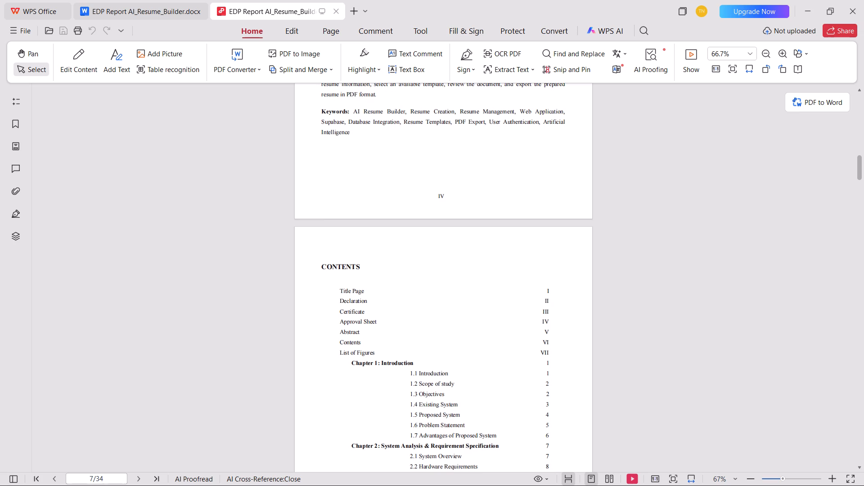
scroll(542, 345, "down", 1)
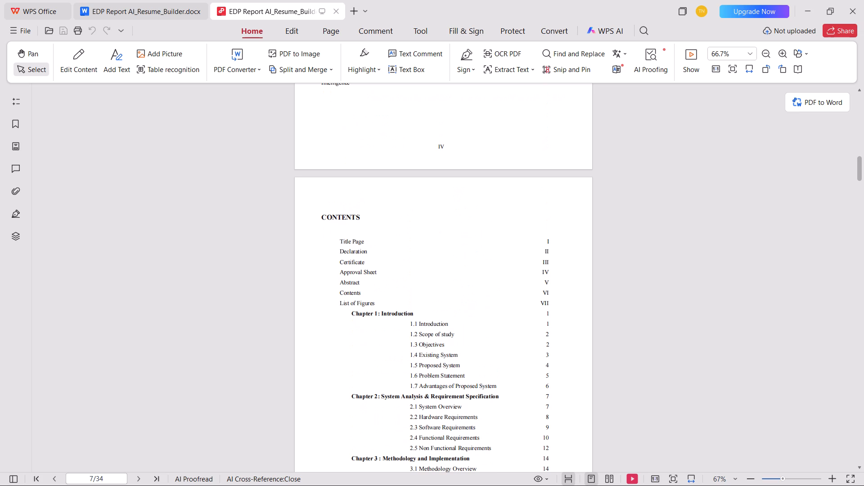
Delete the entire Certificate row from the contents table in the Word report.
key("ctrl+Tab")
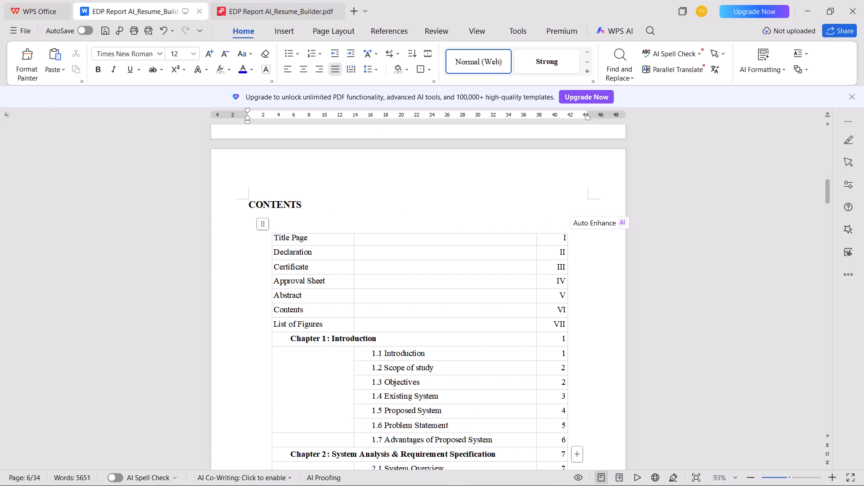
left_click_drag(297, 266, 543, 274)
left_click(544, 274)
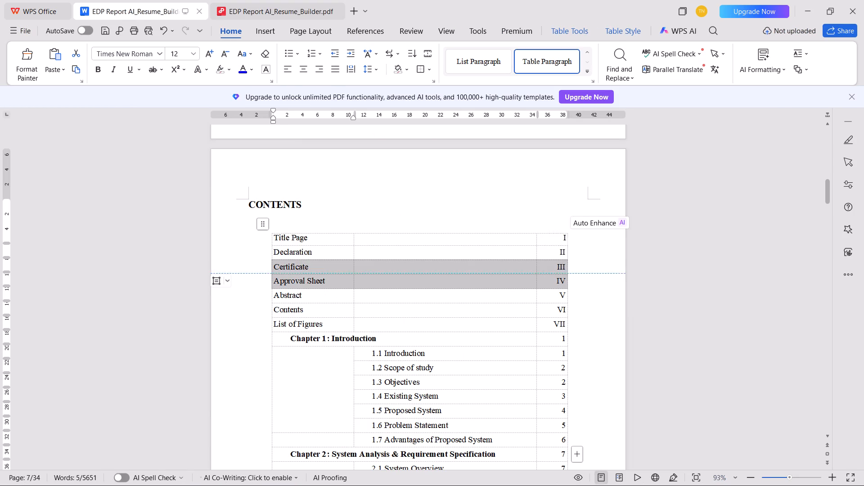
left_click(488, 265)
left_click_drag(320, 268, 401, 271)
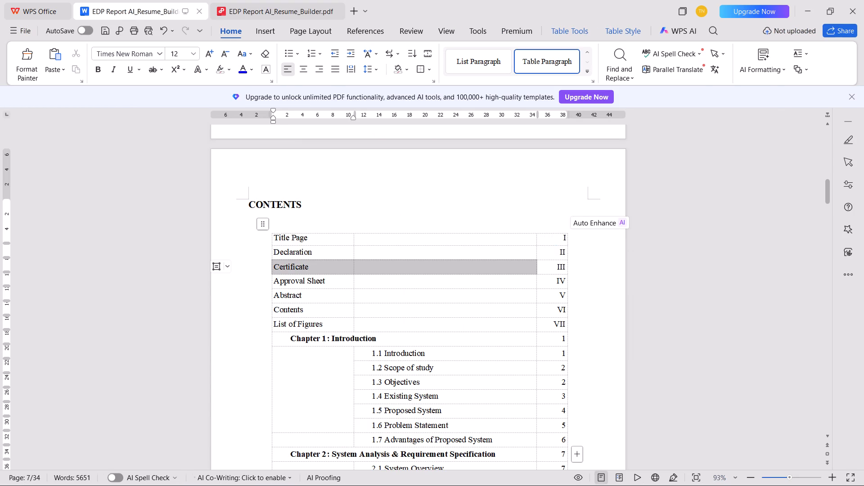
left_click_drag(401, 271, 545, 271)
right_click(547, 271)
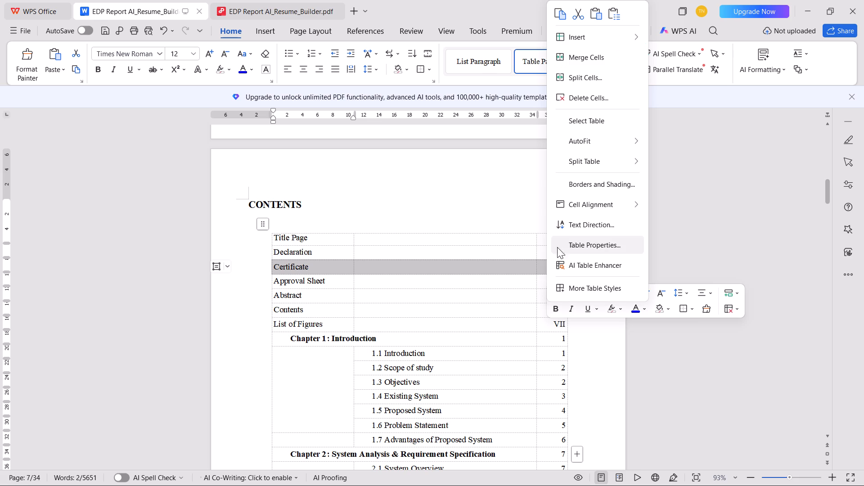
left_click(576, 99)
left_click(400, 240)
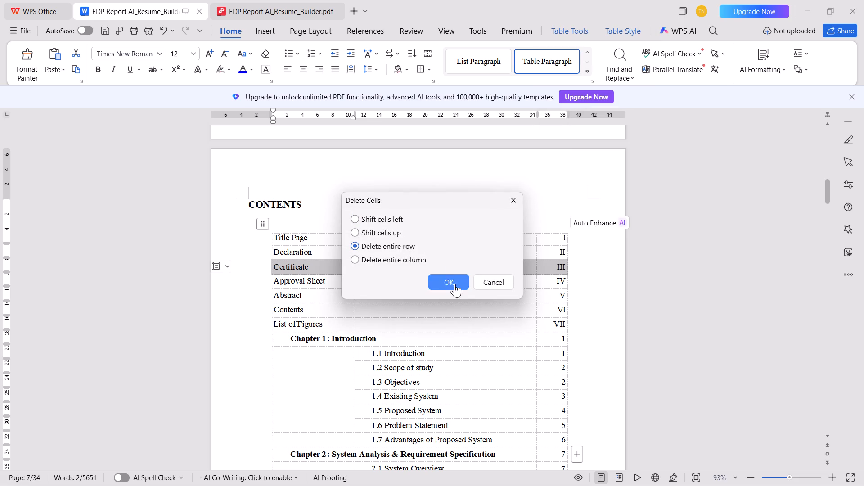
left_click(454, 283)
Renumber the contents entries as Approval Sheet III, Abstract IV, Contents V and List of Figures VI, and save the report.
left_click(556, 268)
key("Right")
key("Right")
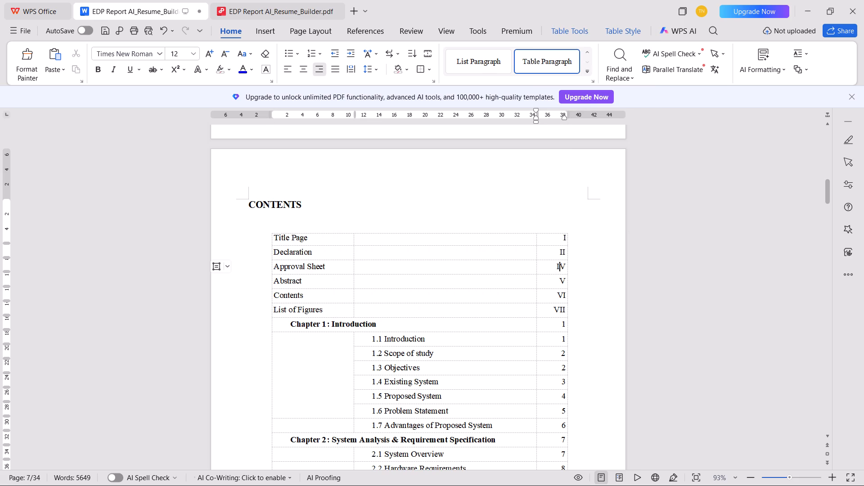
key("BackSpace")
key("BackSpace")
type("III")
key("Down")
key("BackSpace")
type("IV")
key("Down")
key("BackSpace")
key("Down")
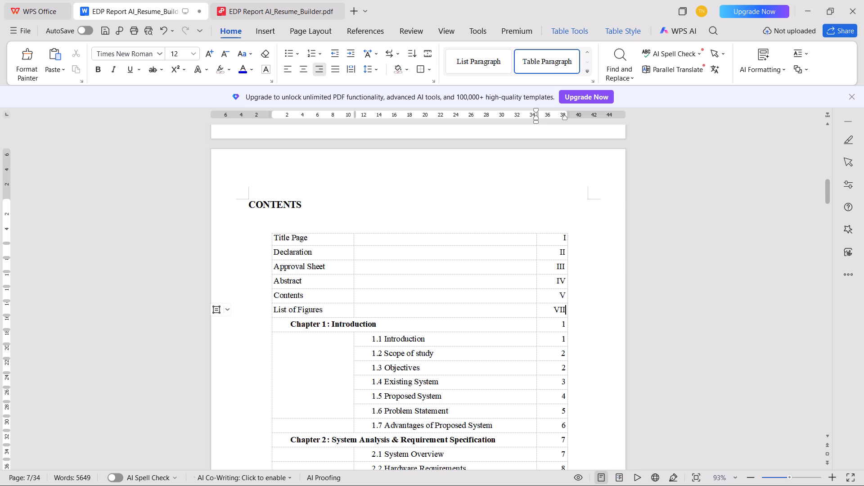
key("BackSpace")
key("ctrl+s")
Check the PDF's page numbers from the contents page through sections 1.1 to 1.3 against the Word contents table.
key("ctrl+Tab")
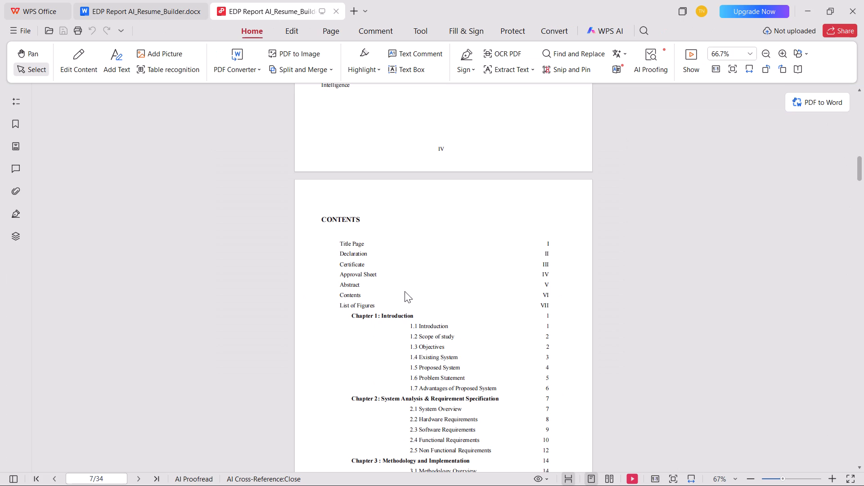
scroll(433, 238, "down", 10)
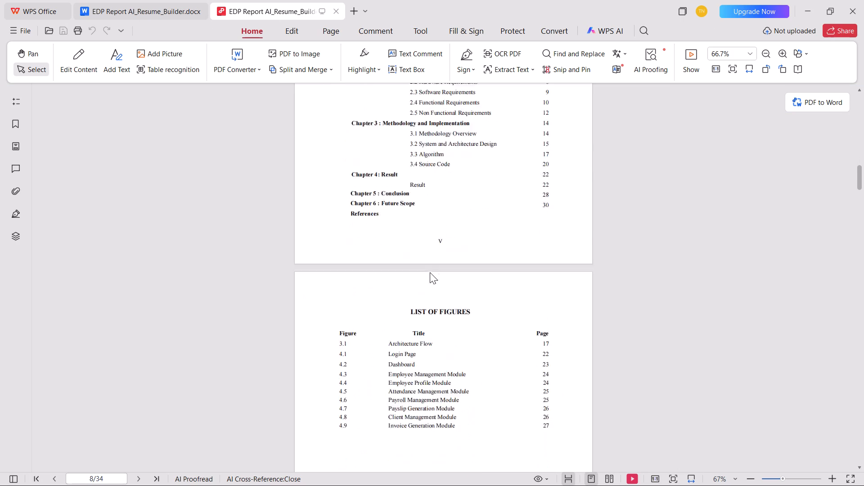
scroll(430, 272, "down", 10)
scroll(446, 332, "down", 12)
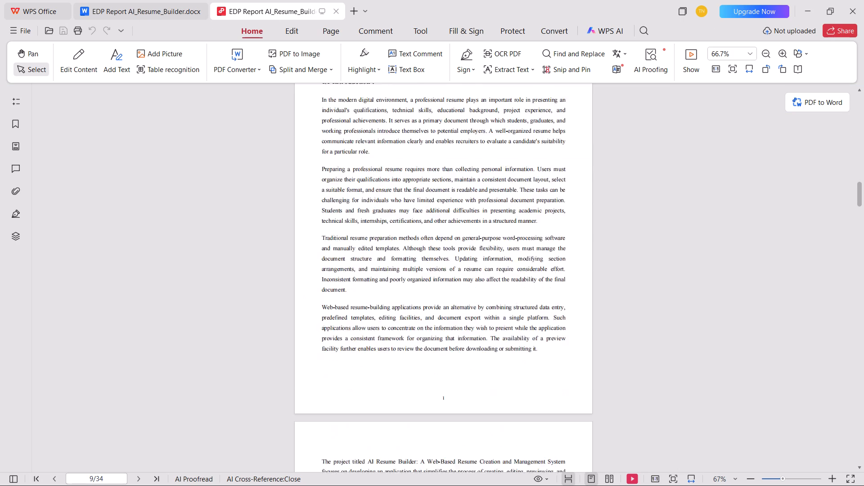
scroll(471, 240, "down", 4)
scroll(457, 274, "down", 6)
key("ctrl+Tab")
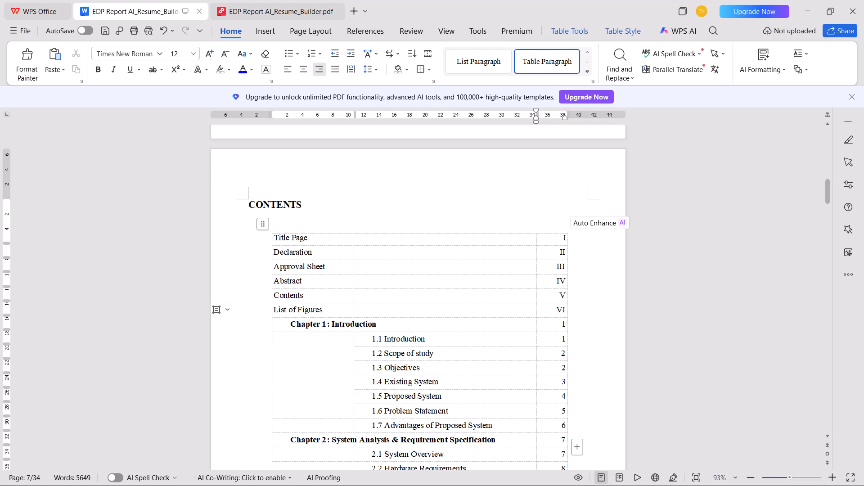
key("ctrl+Tab")
key("ctrl+Tab")
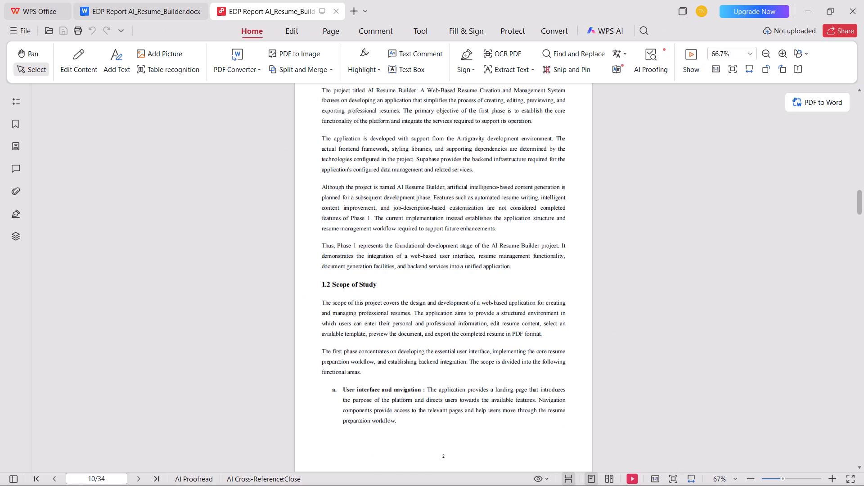
key("ctrl+Tab")
scroll(431, 334, "down", 14)
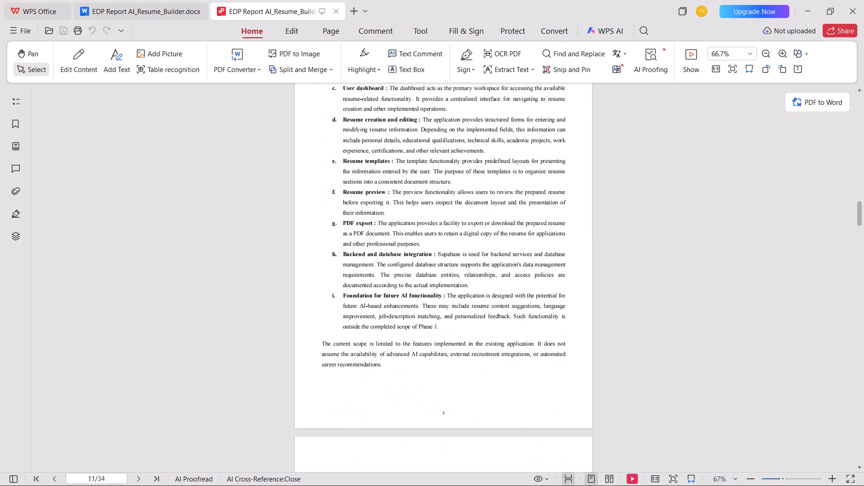
scroll(435, 307, "down", 8)
key("ctrl+Tab")
key("ctrl+Tab")
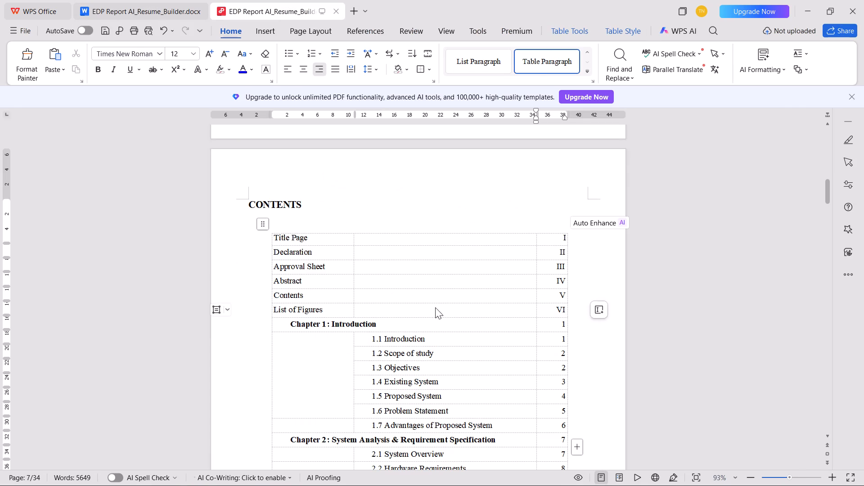
Check the PDF's page numbers for sections 1.4 to 1.7 against the Word contents table.
scroll(435, 307, "down", 17)
scroll(435, 307, "down", 4)
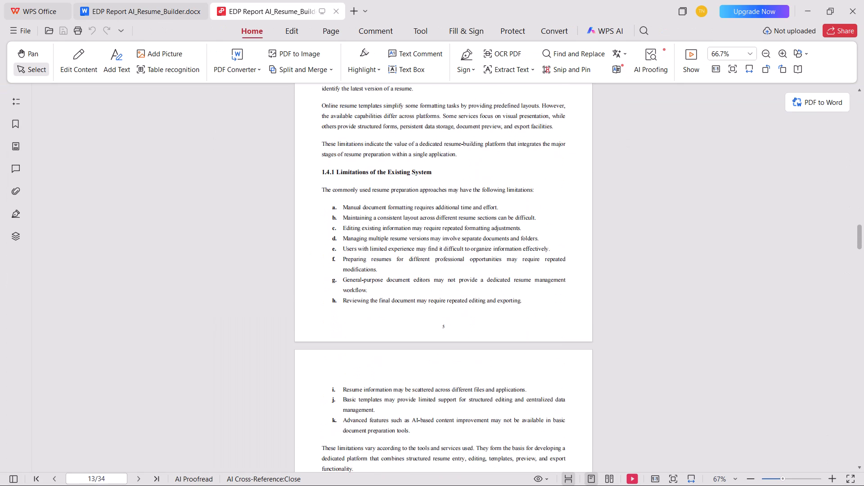
scroll(435, 307, "down", 6)
key("ctrl+Tab")
key("ctrl+Tab")
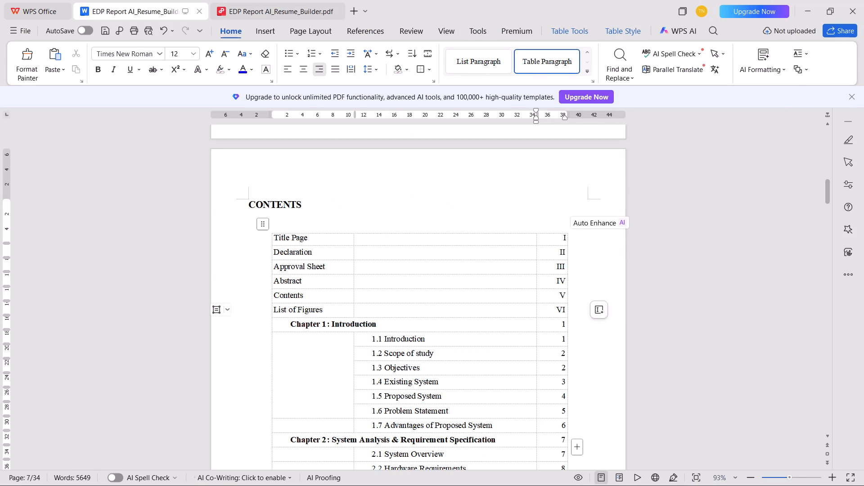
scroll(435, 307, "down", 7)
scroll(435, 307, "up", 4)
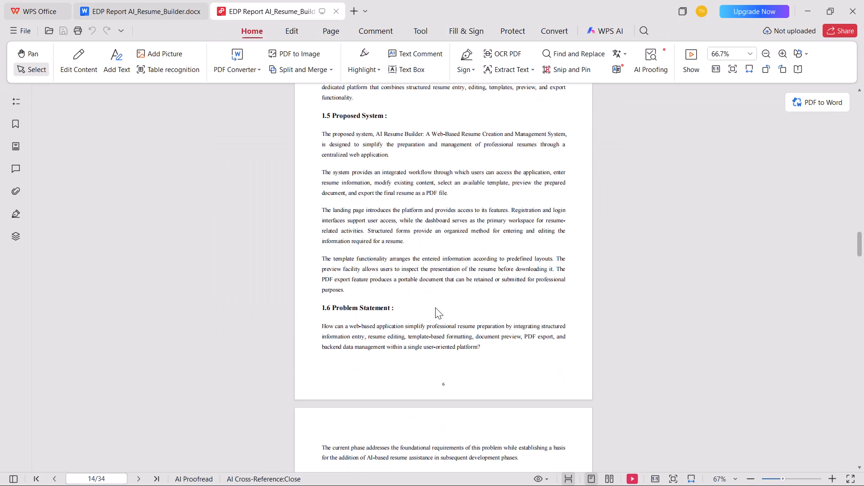
key("ctrl+Tab")
key("ctrl+Tab")
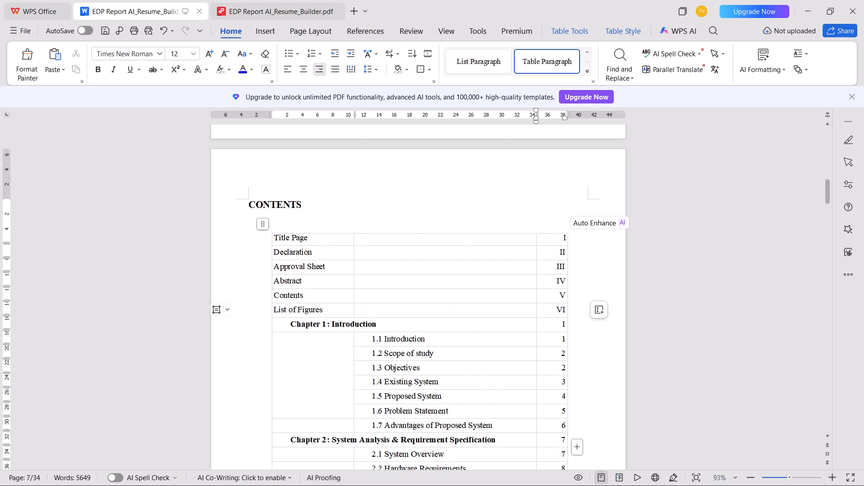
scroll(446, 294, "down", 12)
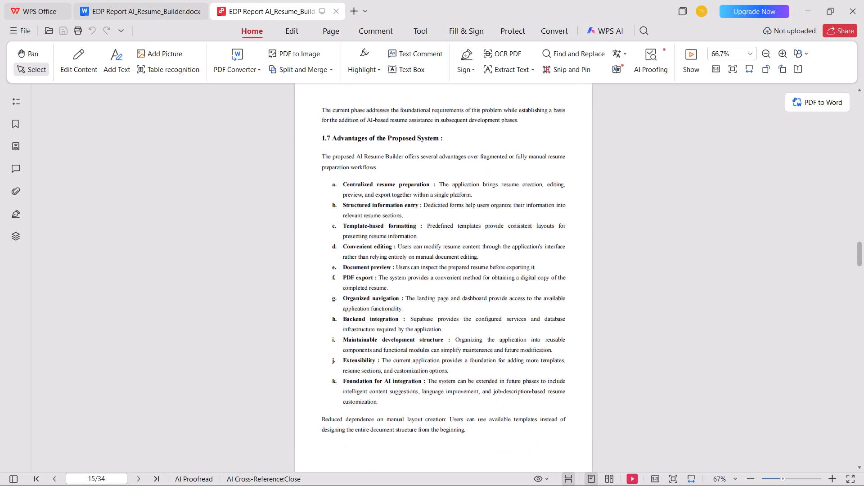
Clear the page numbers of sections 1.1 to 1.7 in the Word report's contents table.
key("ctrl+Tab")
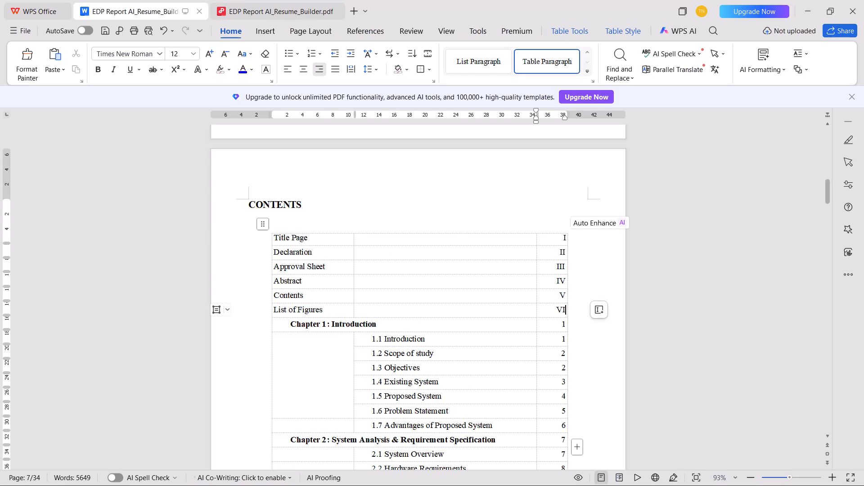
left_click_drag(547, 341, 540, 422)
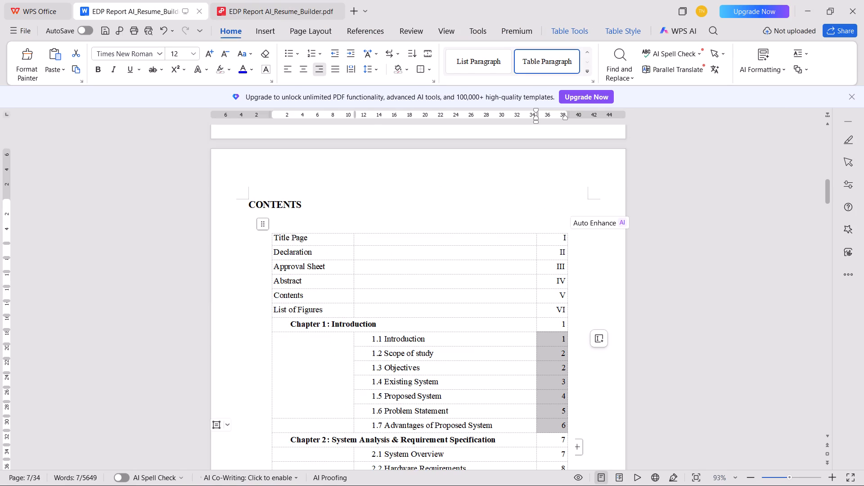
left_click_drag(540, 422, 540, 422)
key("BackSpace")
key("Escape")
key("Delete")
Review the exported PDF again from the List of Figures through Chapter 1 to find the pages its sections start on.
key("ctrl+Tab")
scroll(424, 356, "up", 4)
scroll(423, 356, "down", 1)
scroll(418, 355, "up", 9)
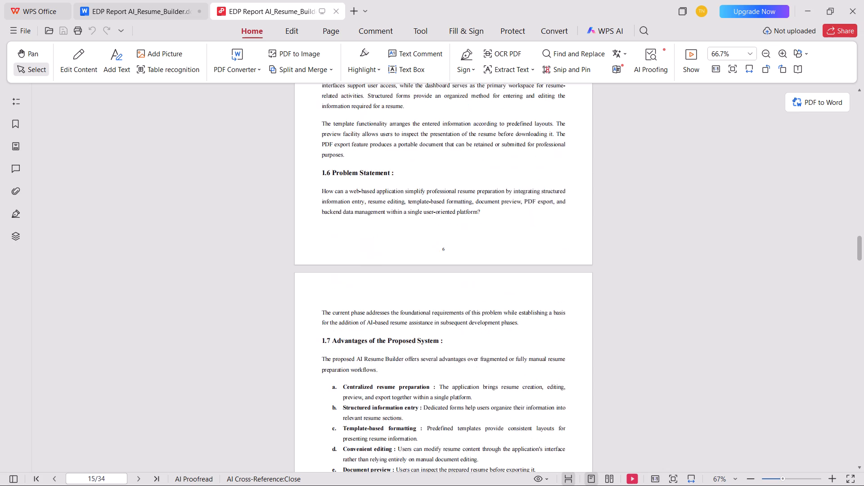
scroll(415, 355, "up", 15)
scroll(415, 355, "down", 3)
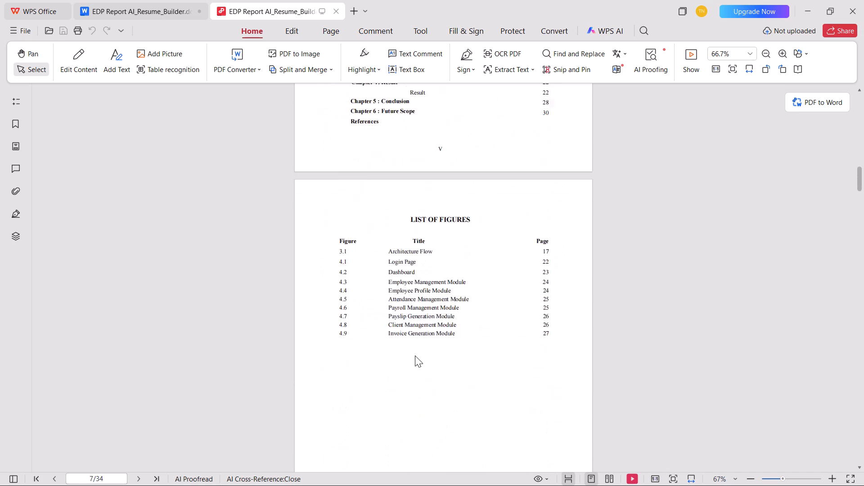
scroll(415, 355, "down", 1)
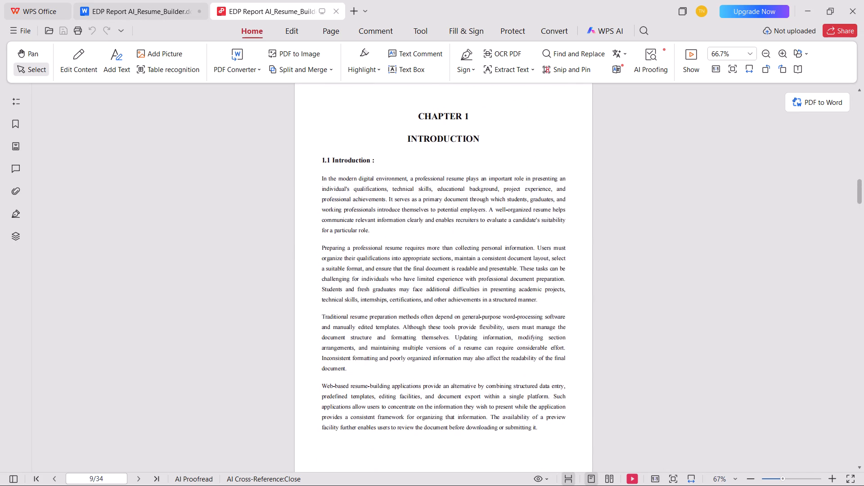
scroll(415, 355, "down", 4)
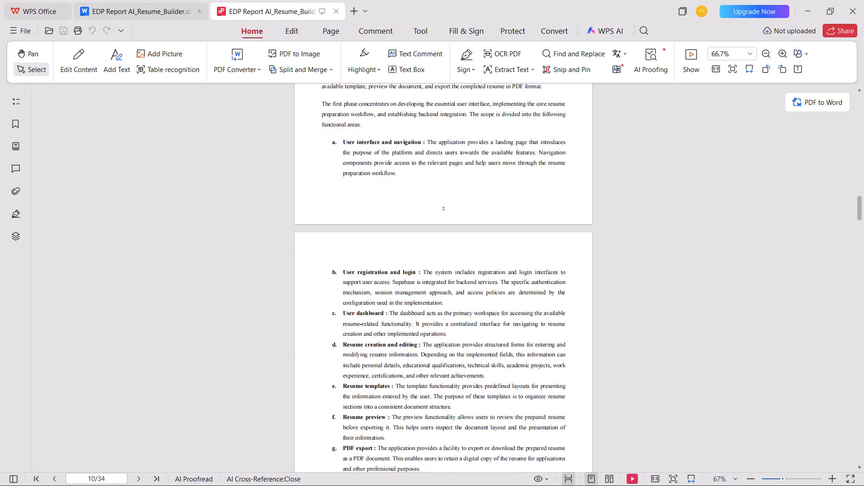
scroll(415, 355, "down", 5)
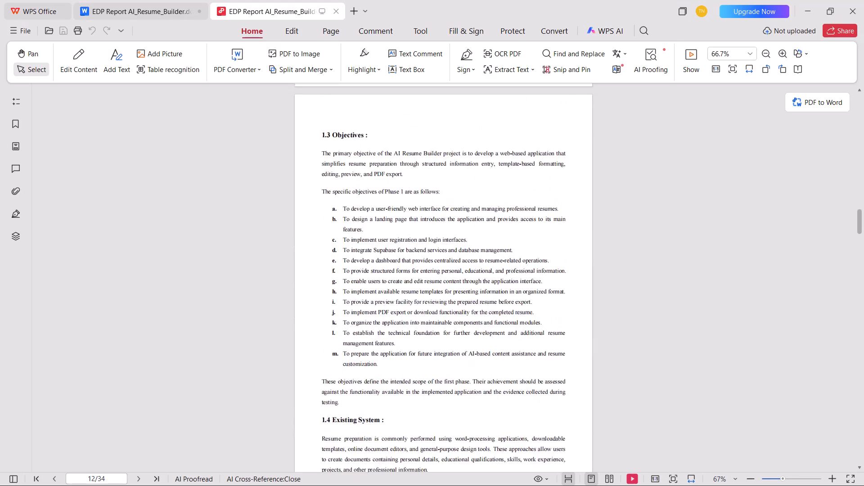
scroll(415, 355, "down", 2)
Enter page 1 for section 1.1 Introduction and page 2 for section 1.2 Scope of study in the Word contents table.
key("ctrl+Tab")
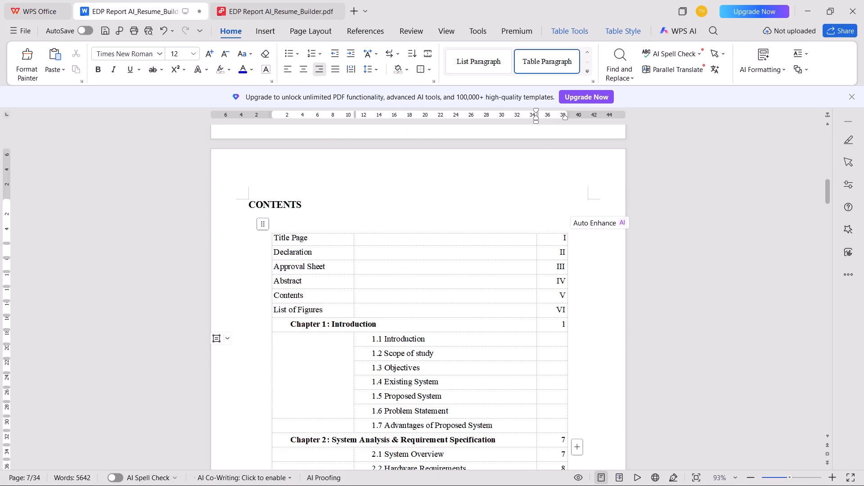
key("1")
key("Down")
key("2")
key("Down")
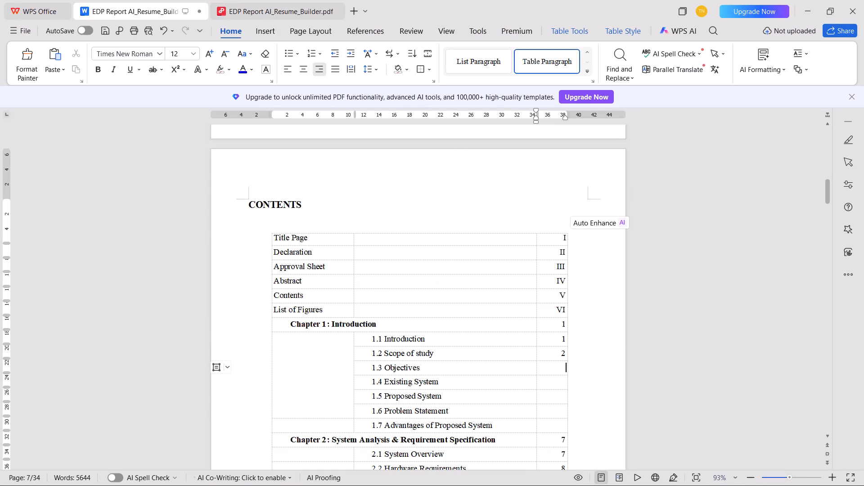
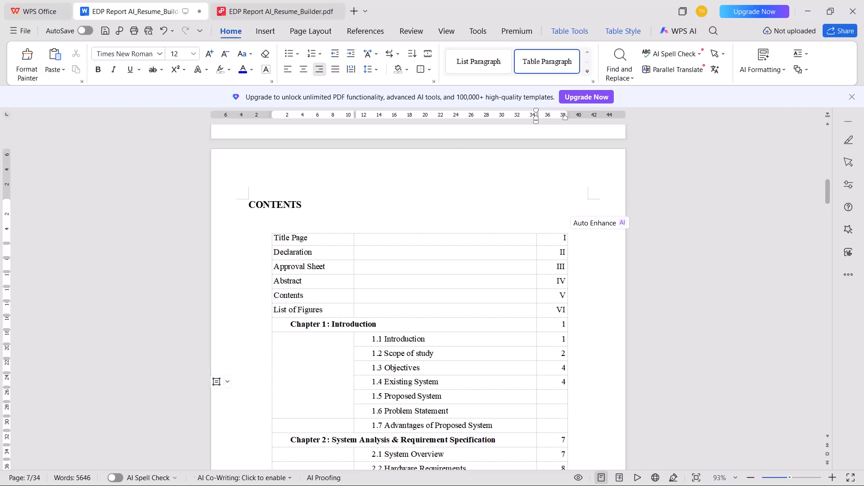
Using the exported PDF's pages, enter page 6 for sections 1.5 and 1.6 and page 7 for section 1.7 in the Word contents table.
key("ctrl+Tab")
scroll(506, 341, "down", 5)
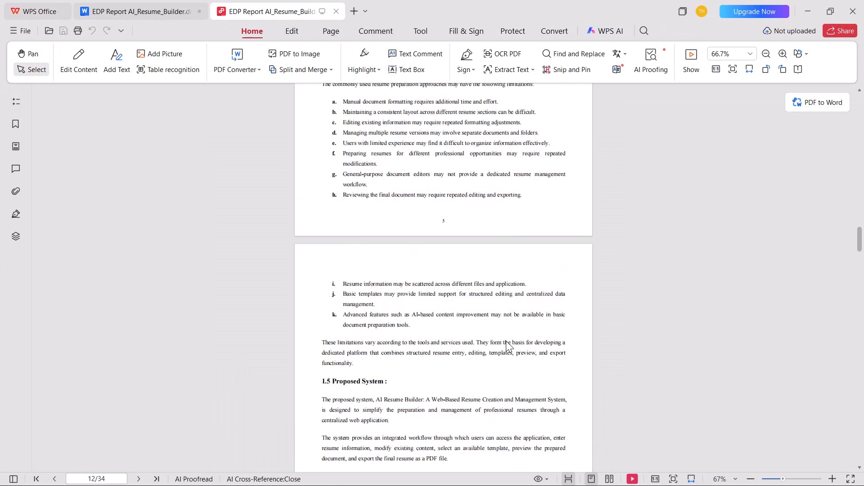
scroll(506, 341, "down", 3)
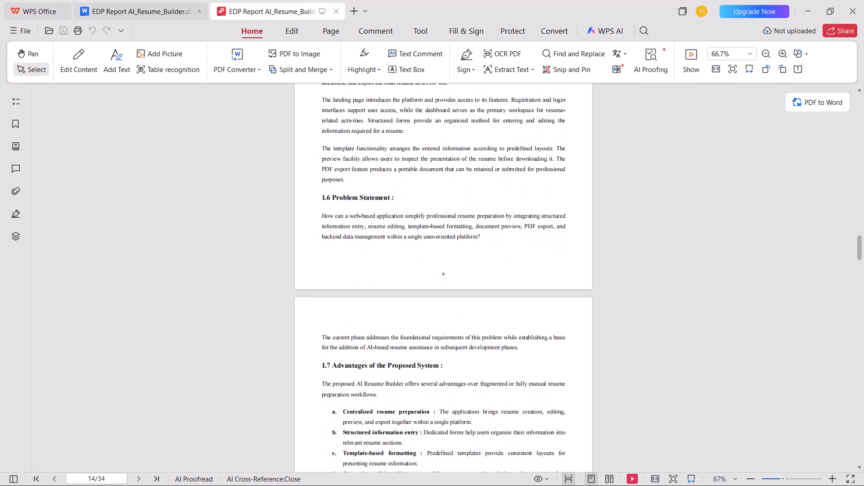
scroll(506, 341, "down", 1)
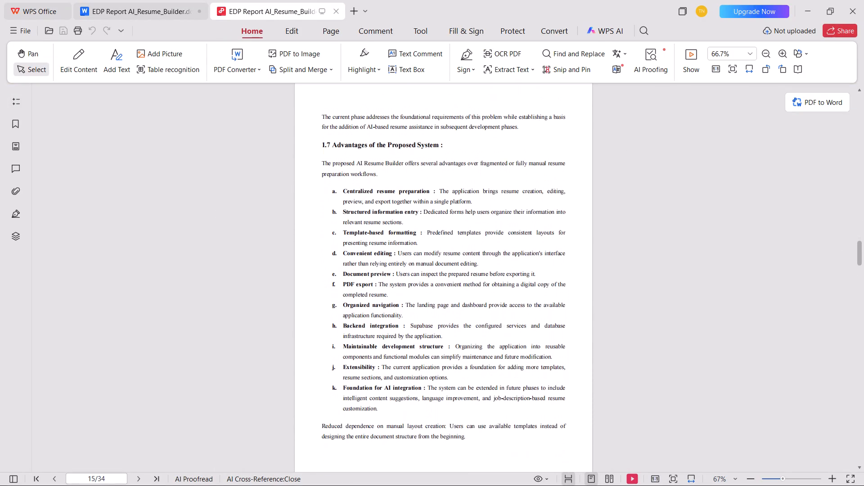
scroll(506, 341, "down", 3)
key("ctrl+Tab")
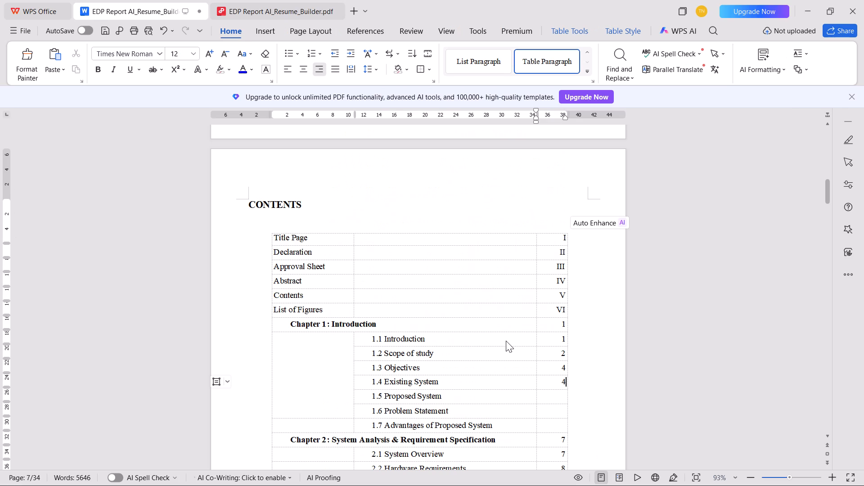
key("Down")
key("6")
key("Down")
type("67")
key("BackSpace")
key("Left")
key("Down")
key("7")
Check where Chapter 2 and its sections start in the exported PDF, and set Chapter 2's page number to 8 in the Word contents table.
scroll(506, 341, "down", 2)
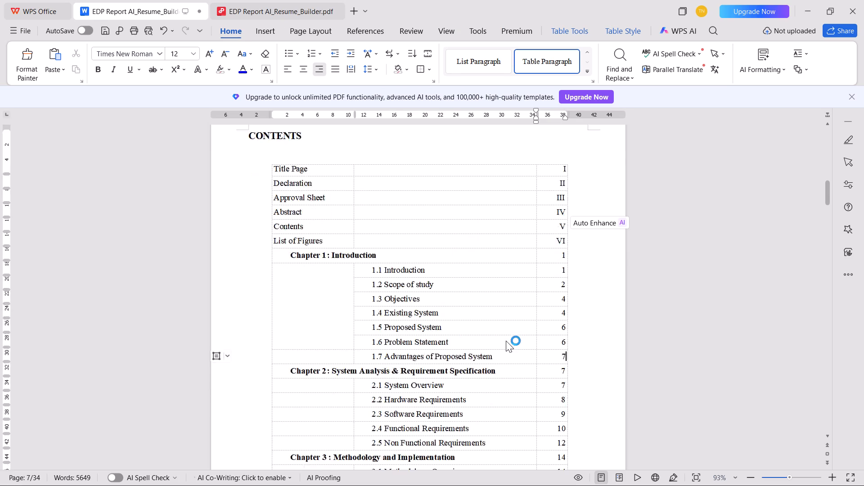
scroll(506, 341, "down", 1)
key("ctrl+Tab")
scroll(472, 309, "down", 9)
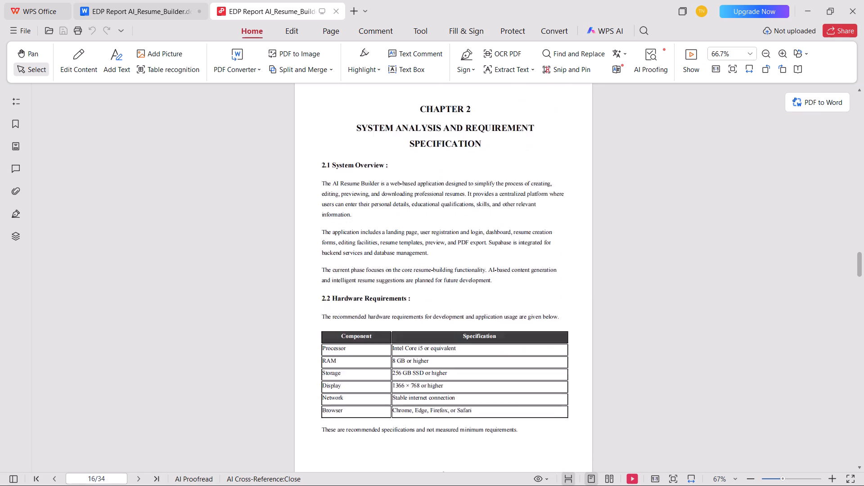
scroll(458, 313, "up", 1)
scroll(458, 313, "down", 7)
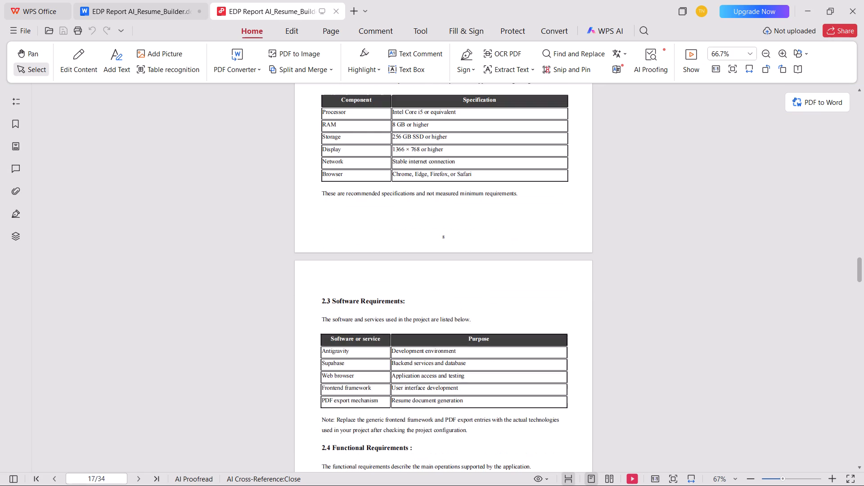
scroll(458, 313, "up", 4)
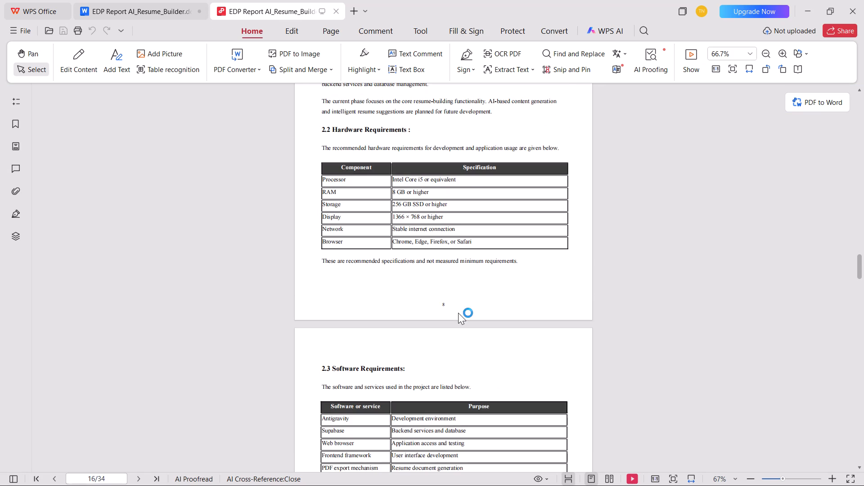
scroll(458, 313, "down", 11)
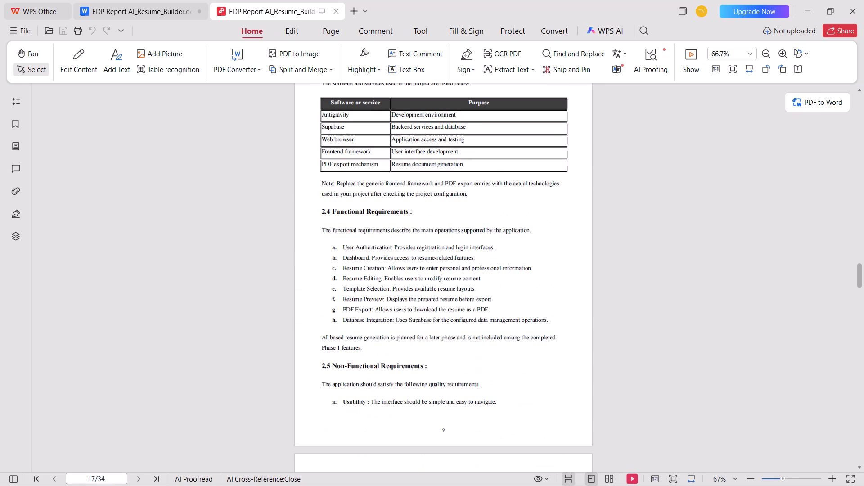
key("ctrl+Tab")
key("Down")
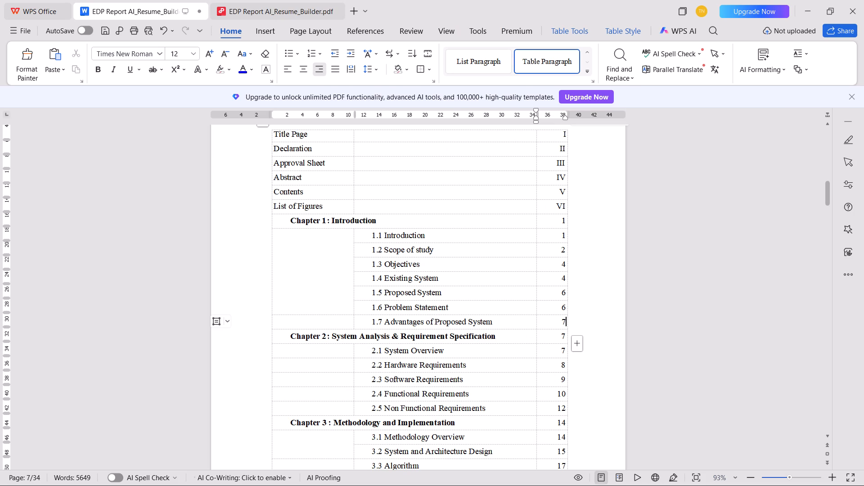
key("BackSpace")
key("8")
Replace the contents table's page numbers with 8 for sections 2.1 and 2.2 and 9 for sections 2.3, 2.4 and 2.5.
key("Down")
left_click_drag(555, 351, 557, 400)
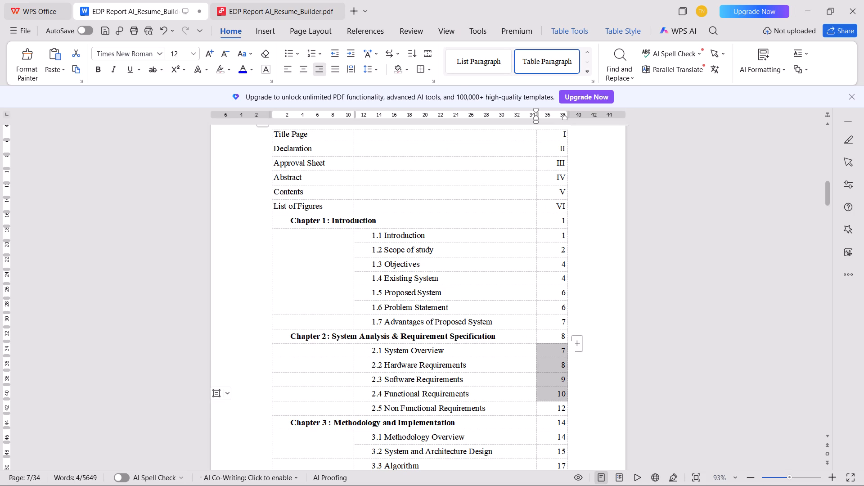
left_click_drag(557, 400, 558, 407)
key("Delete")
key("8")
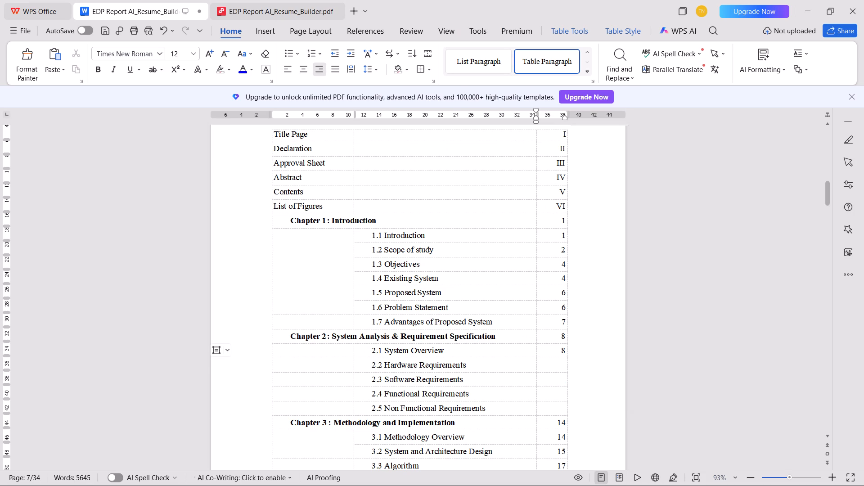
key("Down")
key("8")
key("Down")
key("9")
key("Down")
key("9")
key("Down")
key("9")
key("Down")
key("Up")
Check the PDF for the section following 2.5 and insert one table row below 2.5 Non Functional Requirements in the Word contents.
key("ctrl+Tab")
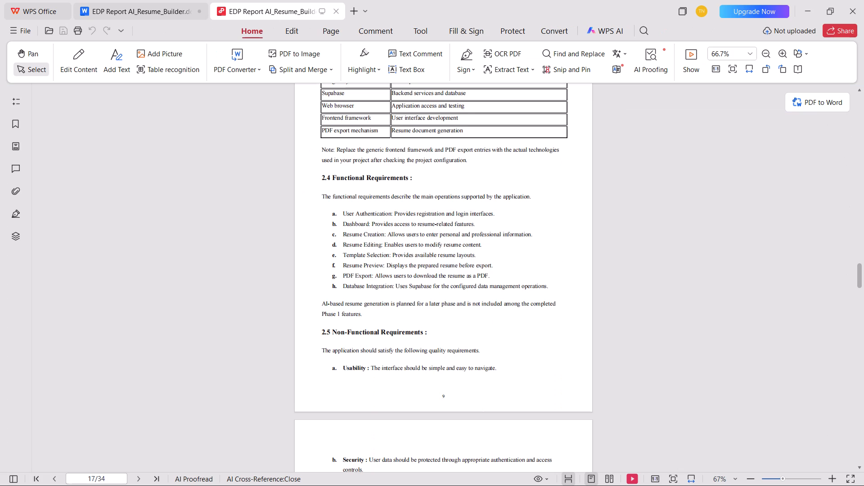
scroll(358, 312, "down", 12)
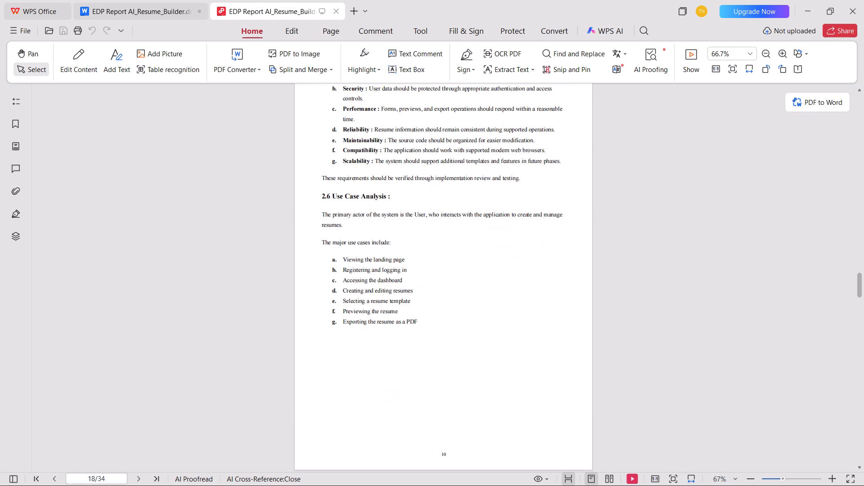
key("ctrl+Tab")
right_click(493, 411)
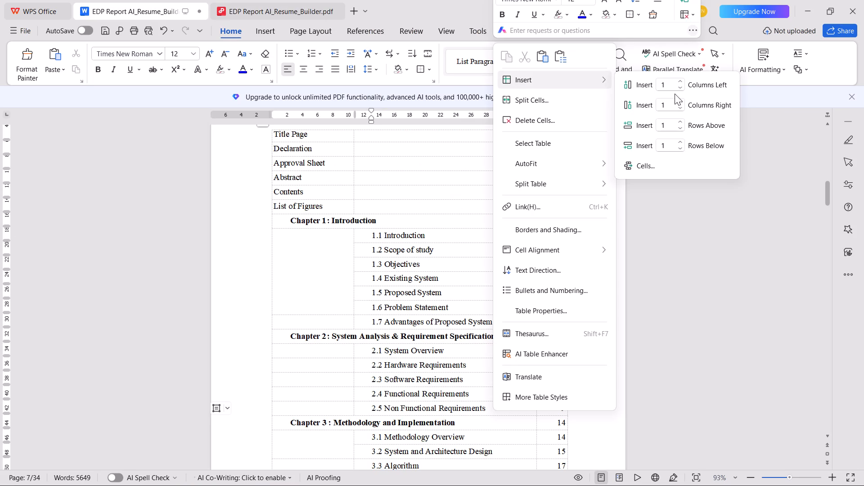
left_click(702, 140)
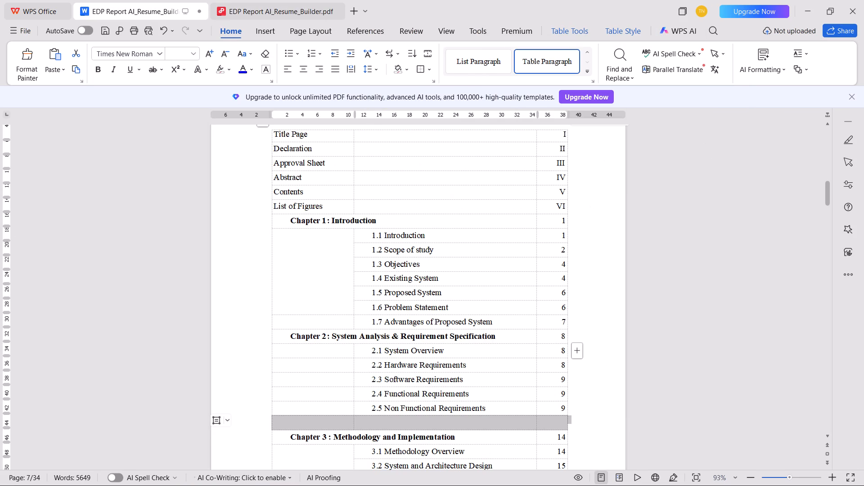
Fill the new contents row with the title "2.6 Use Case Analysis" and page number 10.
left_click(391, 425)
left_click(391, 424)
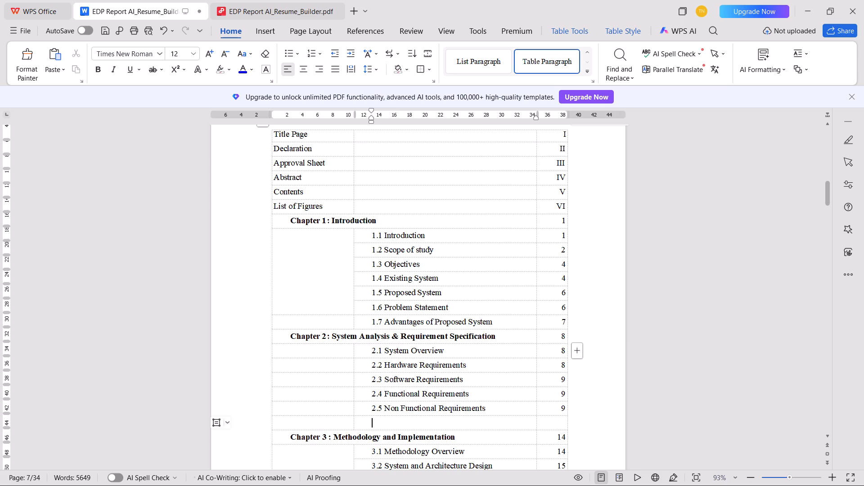
type("2.6 uSE c")
key("BackSpace")
key("BackSpace")
key("BackSpace")
key("BackSpace")
key("BackSpace")
type("Use Case a")
key("BackSpace")
type("Analysis")
key("Tab")
key("ctrl+Tab")
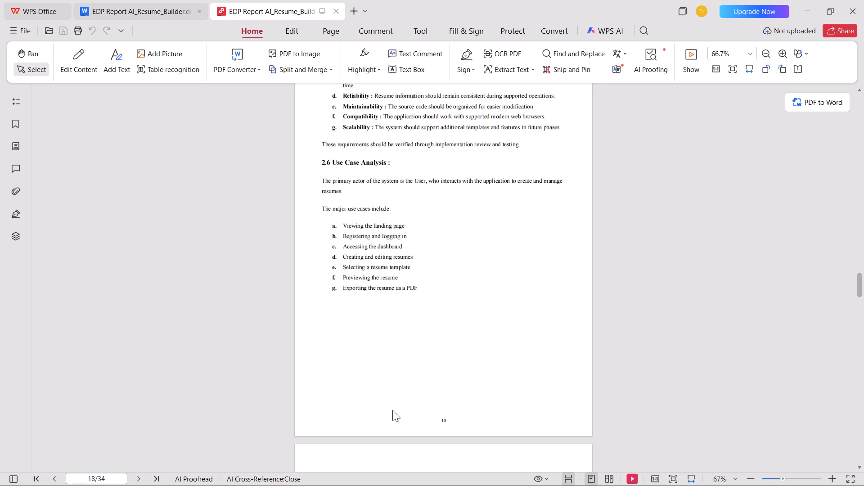
key("ctrl+Tab")
type("10")
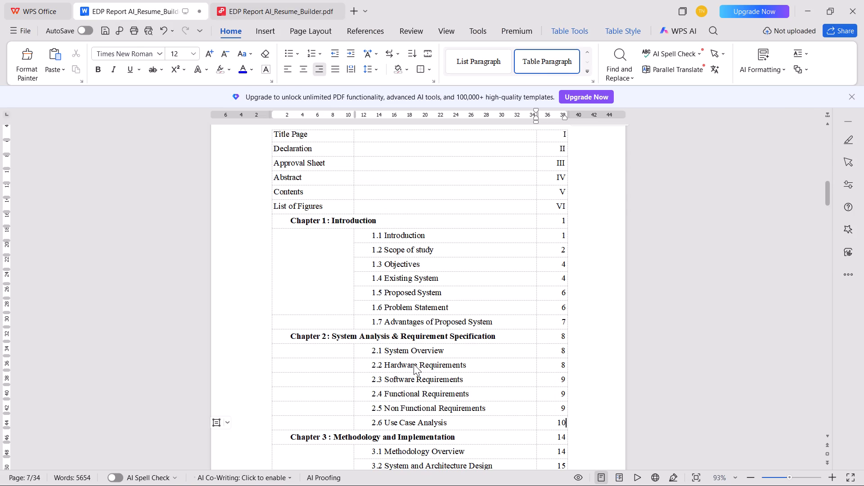
Add a contents row below 2.6 with the title "2.7 Feasibility Study" and page number 11, based on the exported PDF.
key("ctrl+Tab")
scroll(366, 250, "down", 11)
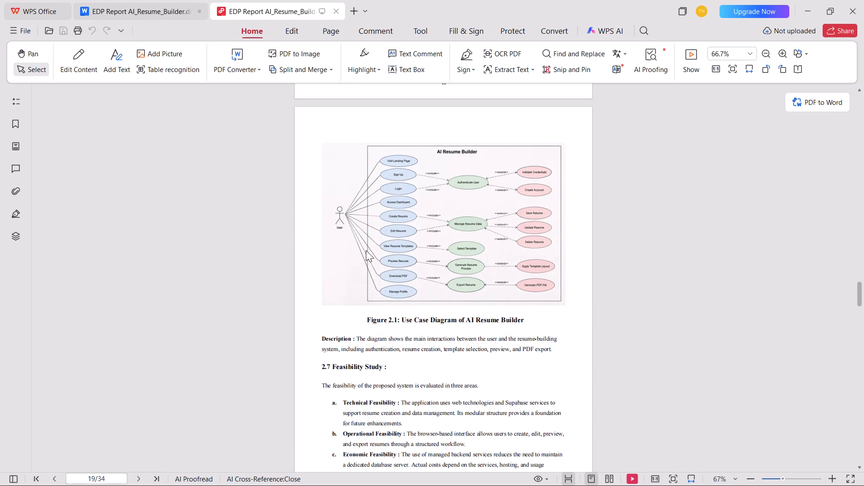
key("ctrl+Tab")
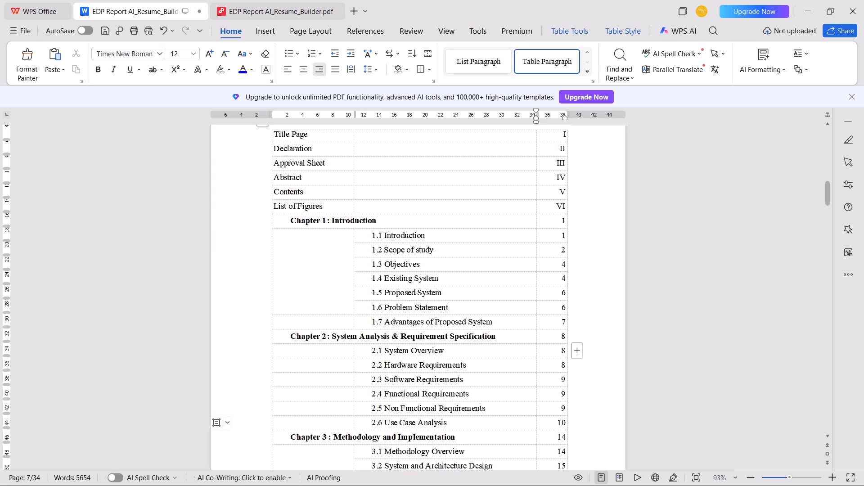
right_click(454, 420)
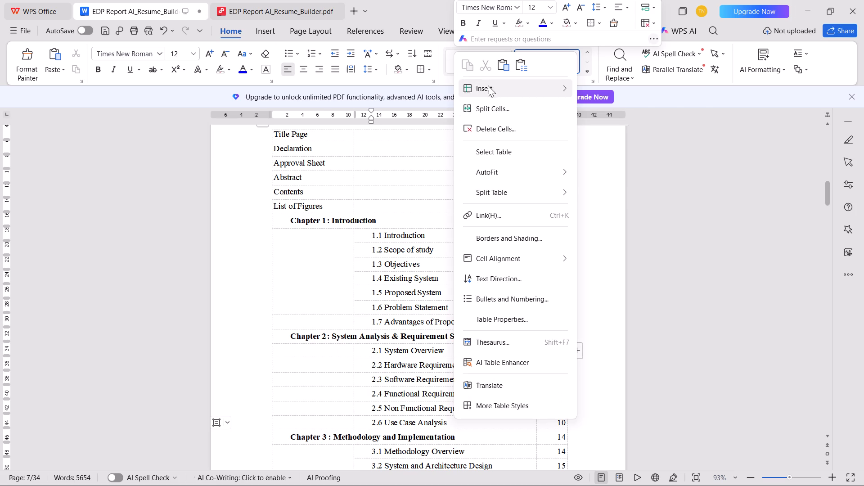
left_click(658, 158)
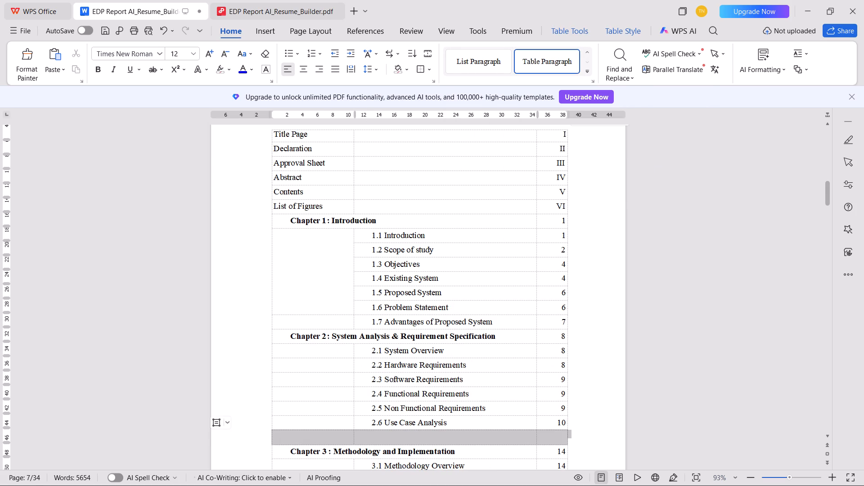
left_click(384, 441)
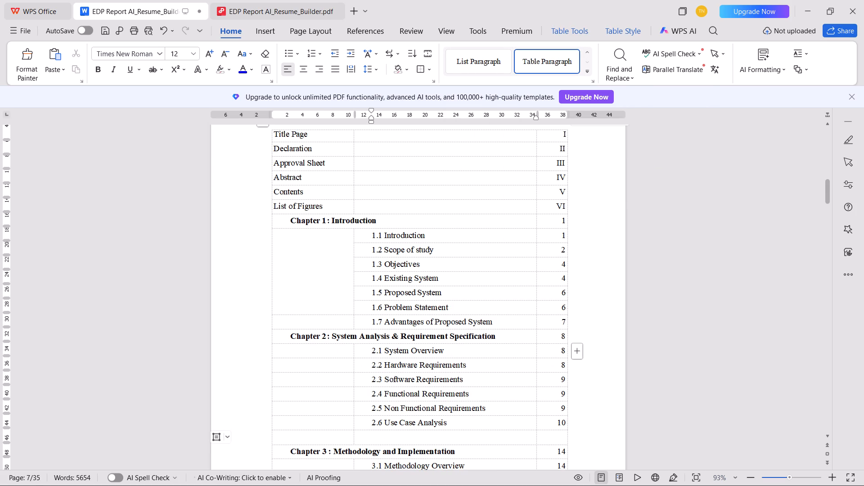
type("2.7 F")
type("easibility Study")
key("Tab")
key("ctrl+Tab")
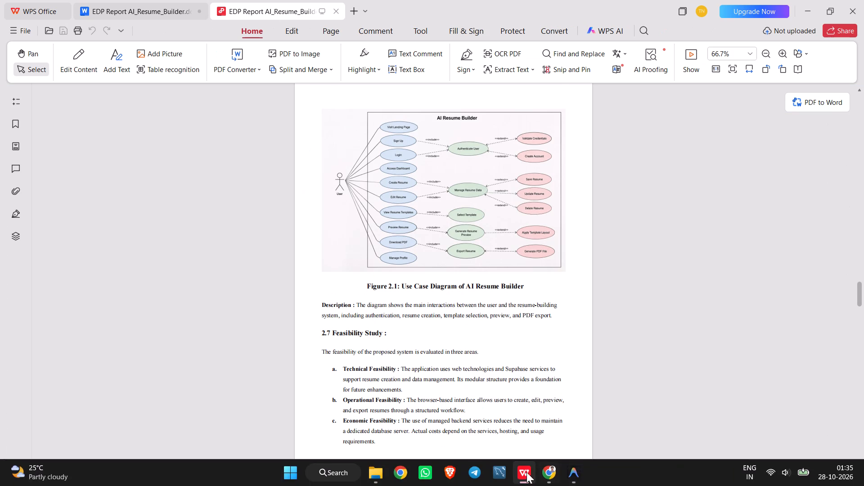
scroll(526, 458, "down", 5)
key("ctrl+Tab")
type("11")
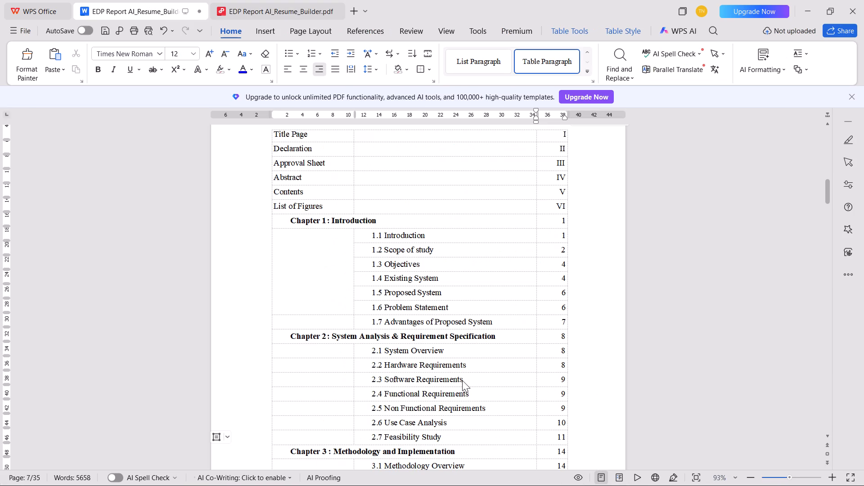
Check Chapter 3 in the exported PDF and shorten the 3.2 title in the Word contents table to "System Architecture".
key("ctrl+Tab")
scroll(462, 380, "down", 6)
scroll(388, 236, "down", 6)
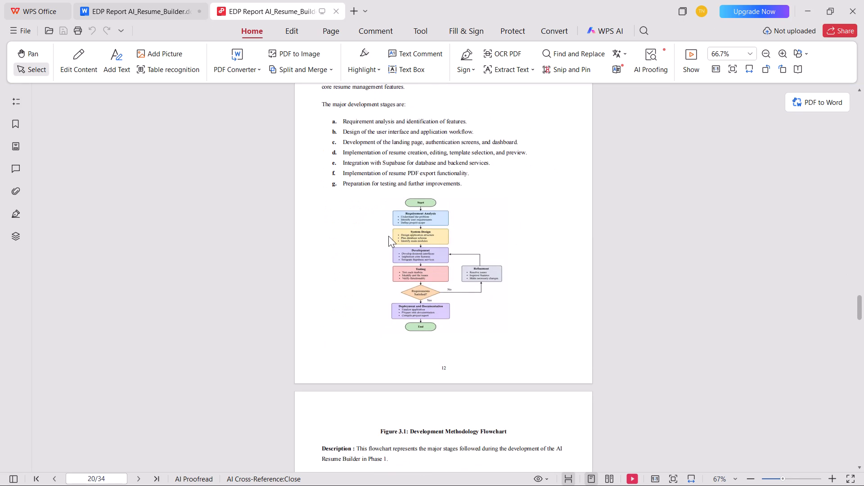
key("ctrl+Tab")
scroll(396, 378, "down", 1)
scroll(405, 343, "down", 3)
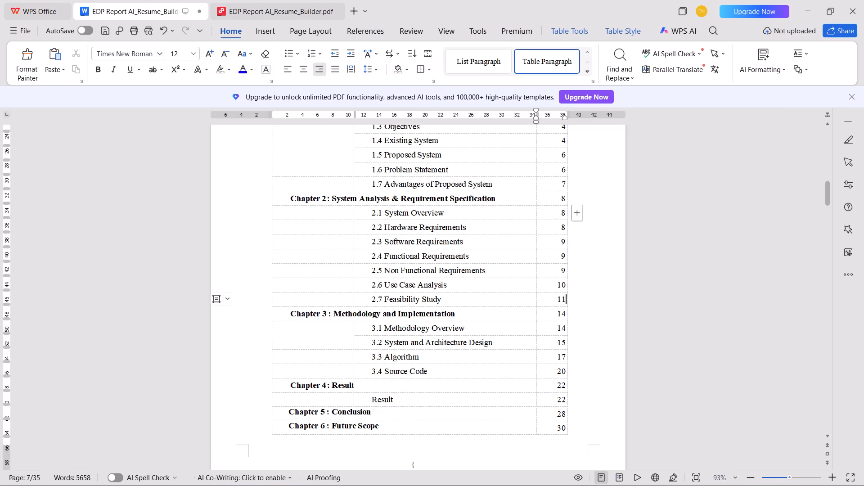
key("ctrl+Tab")
scroll(383, 326, "down", 4)
key("ctrl+Tab")
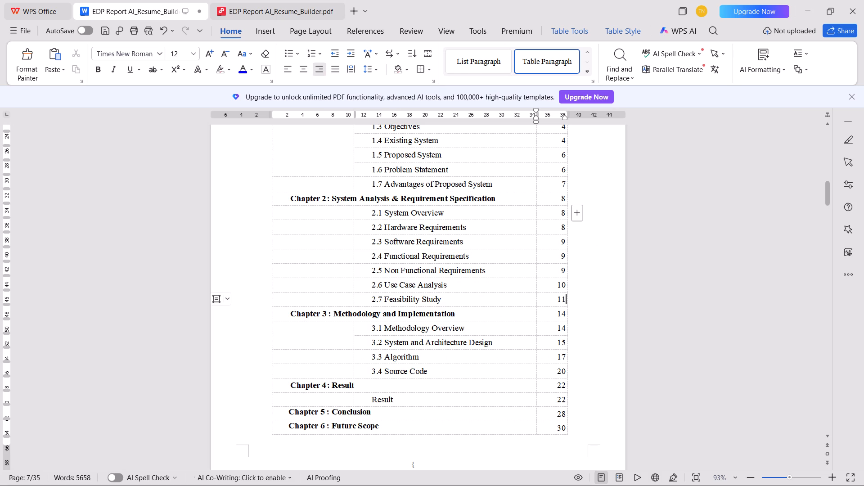
left_click(491, 344)
key("ctrl+Left")
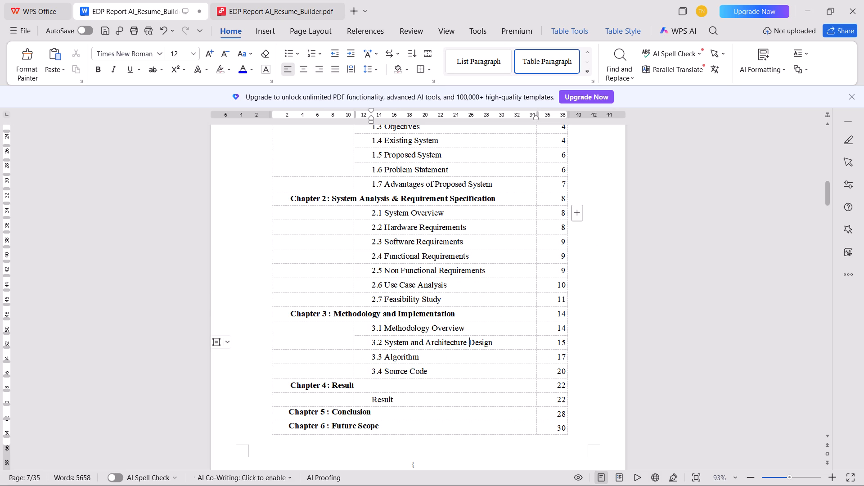
key("ctrl+Right")
key("ctrl+BackSpace")
key("ctrl+Left")
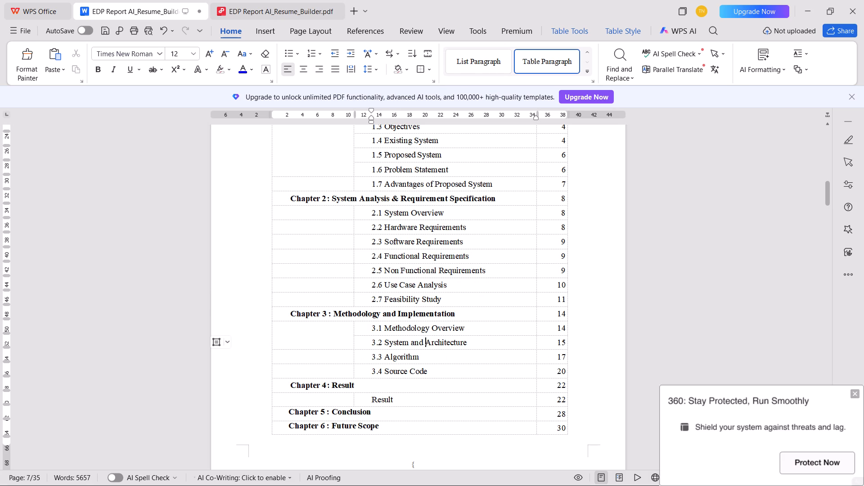
key("Right")
key("Right")
key("ctrl+Right")
key("BackSpace")
key("ctrl+Left")
key("ctrl+BackSpace")
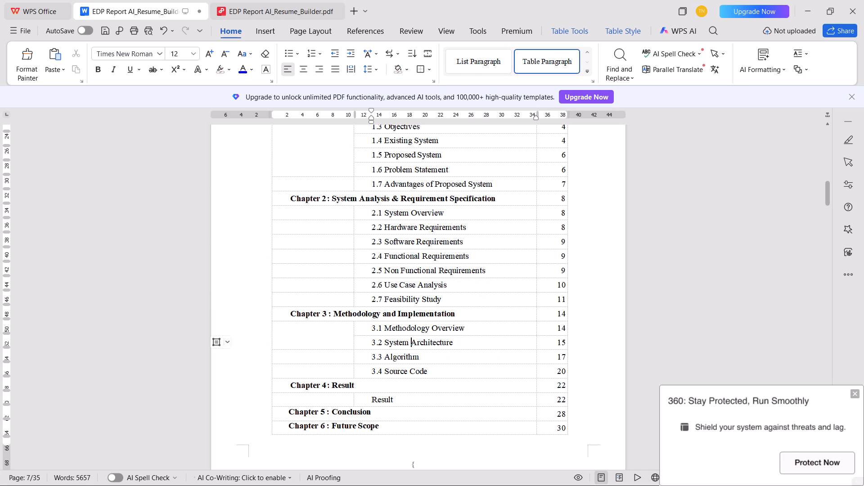
Check the PDF for section 3.3 and change its title in the contents table to "System Workflow".
key("ctrl+Tab")
scroll(491, 344, "down", 6)
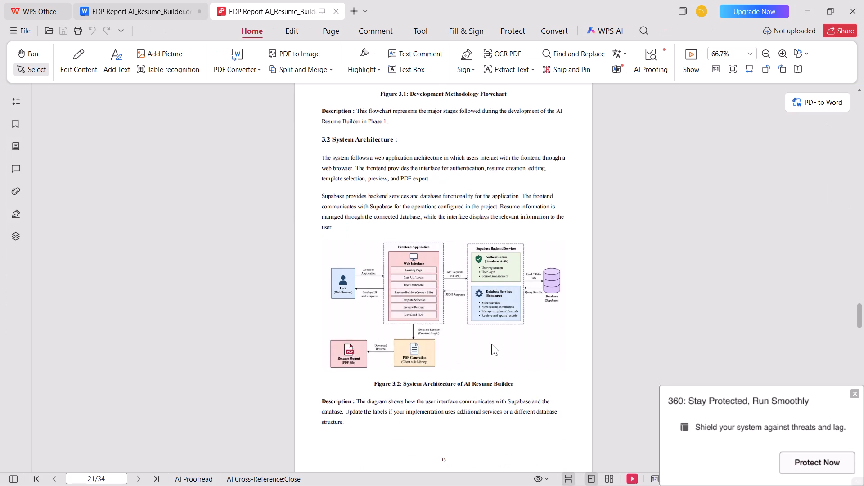
scroll(491, 344, "down", 7)
key("ctrl+Tab")
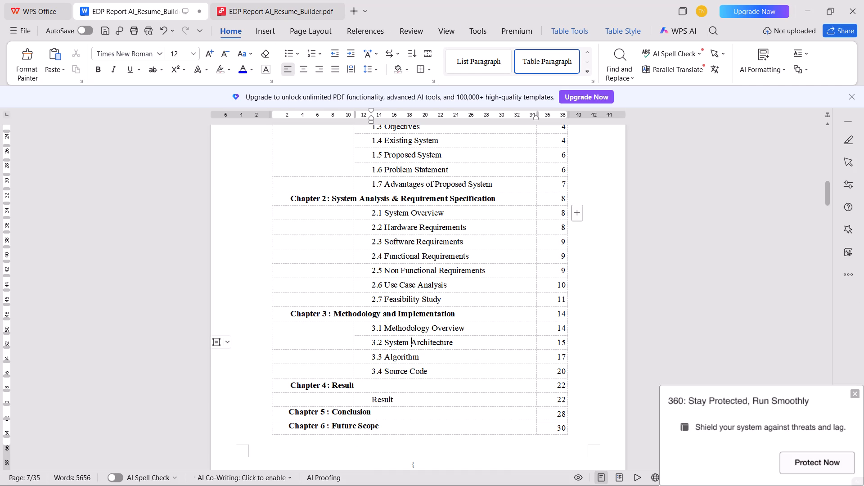
left_click(431, 359)
key("ctrl+BackSpace")
type("System Workflow")
Check the PDF for section 3.4 and replace its title in the contents table with "DataBase Design".
key("ctrl+Tab")
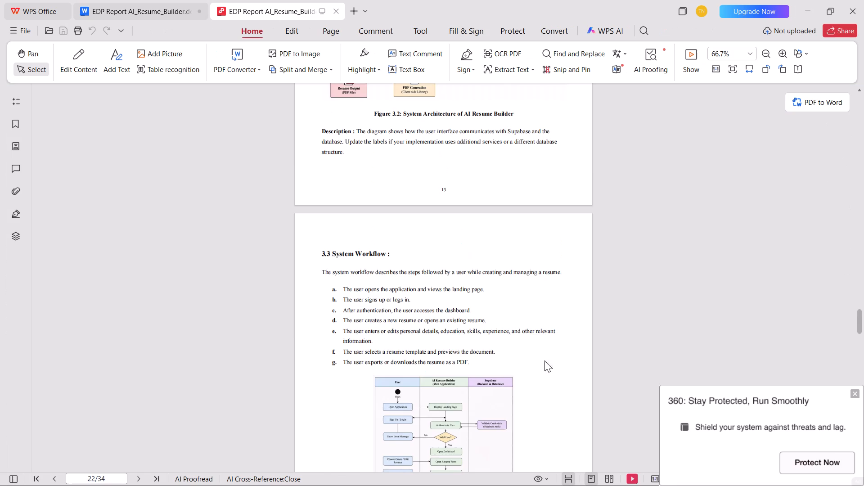
scroll(361, 313, "down", 13)
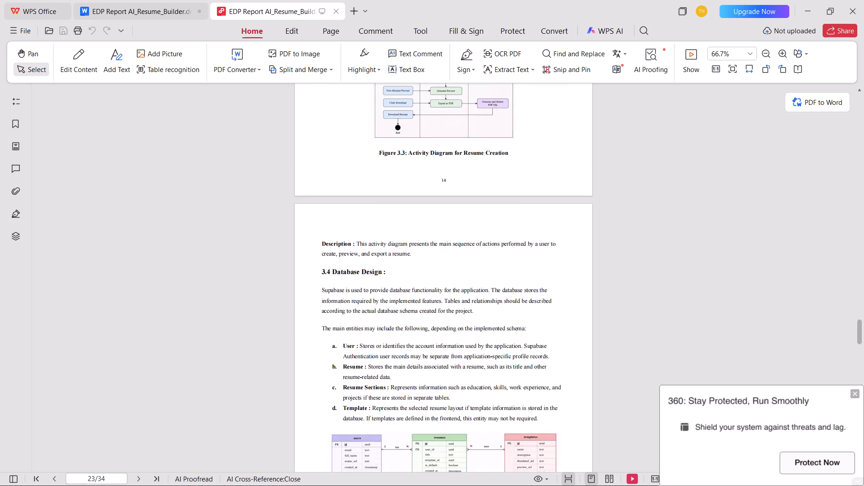
key("ctrl+Tab")
left_click(427, 373)
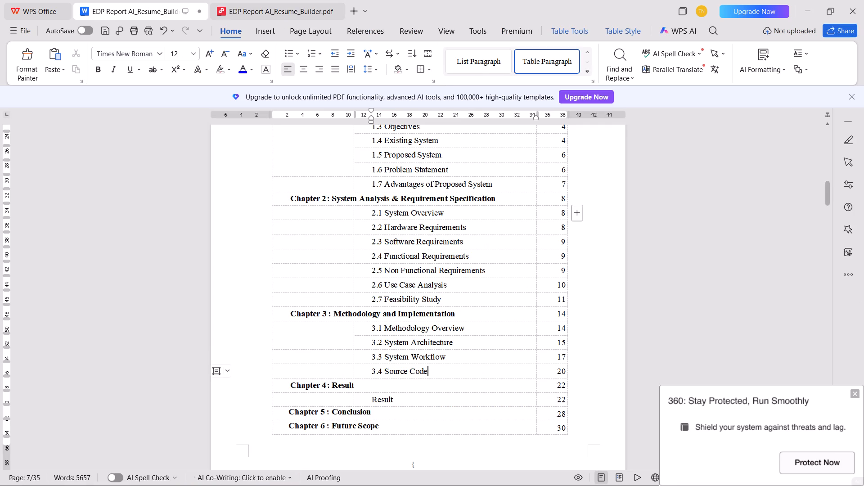
key("ctrl+BackSpace")
key("ctrl+BackSpace")
type("DataBase Design")
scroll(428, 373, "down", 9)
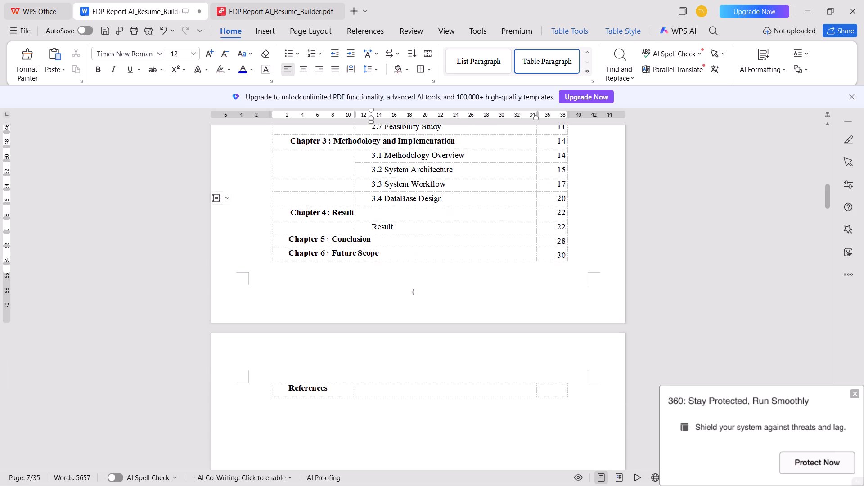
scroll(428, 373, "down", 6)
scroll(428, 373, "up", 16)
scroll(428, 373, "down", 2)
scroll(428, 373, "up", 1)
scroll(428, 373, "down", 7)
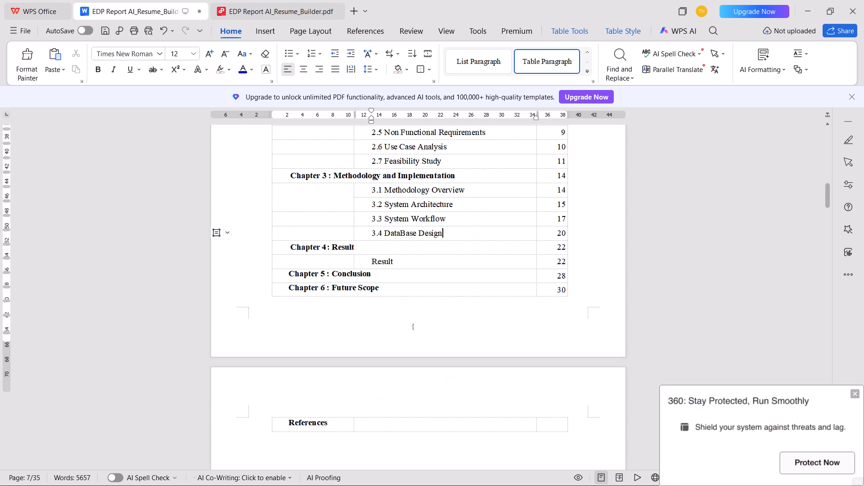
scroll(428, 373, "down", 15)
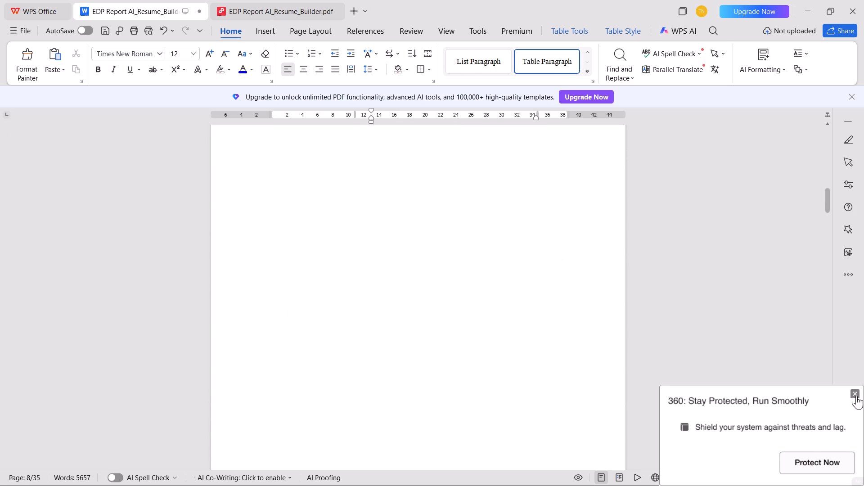
Dismiss the 360 advertisement pop-up and return to the Chapter 3 rows of the contents table.
left_click(856, 396)
scroll(493, 301, "up", 20)
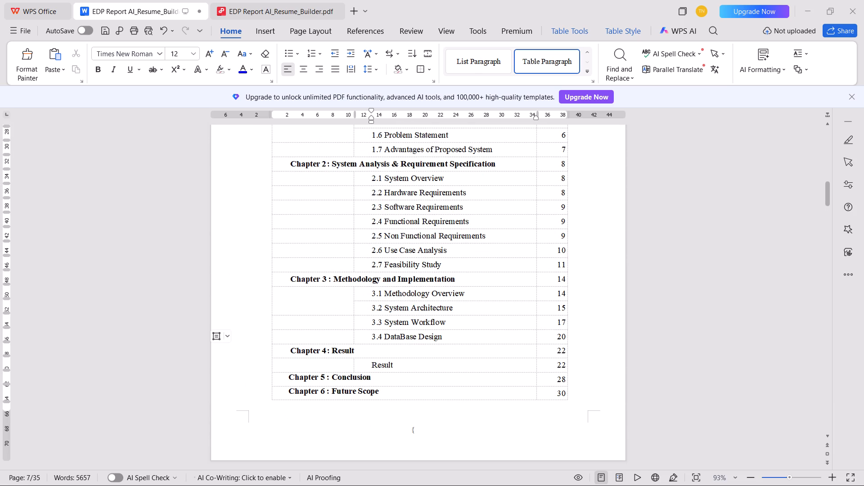
Correct the capitalisation of the 3.4 contents title so it reads "Database Design".
key("ctrl+Tab")
left_click(405, 337)
key("BackSpace")
key("b")
Find the section following 3.4 in the PDF and copy its heading text "Resume Creation Algorithm".
key("ctrl+Tab")
scroll(369, 324, "down", 3)
scroll(361, 323, "up", 1)
scroll(361, 323, "down", 4)
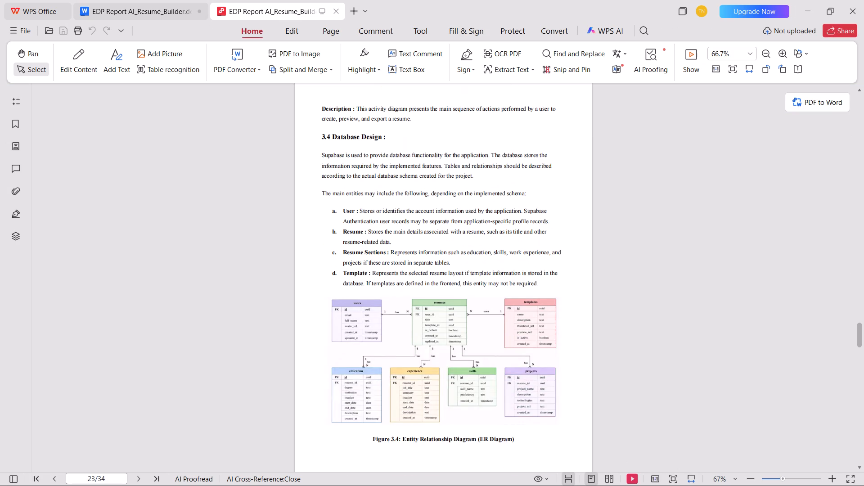
scroll(357, 326, "down", 8)
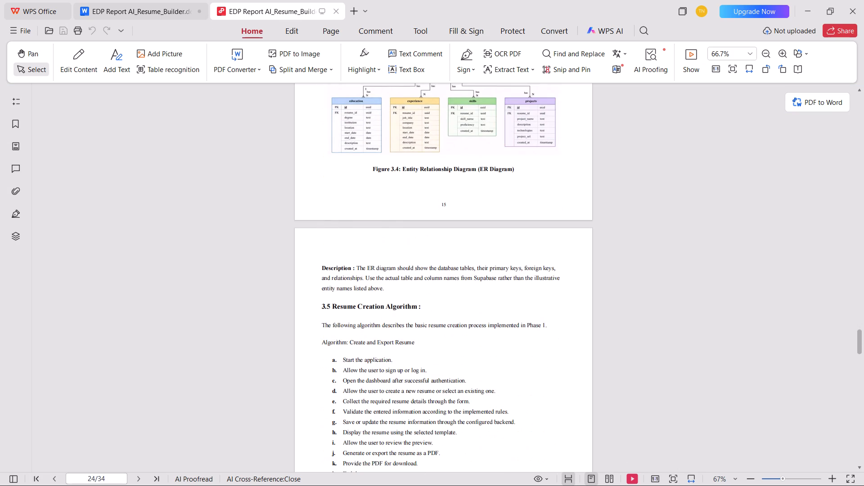
left_click_drag(333, 306, 406, 313)
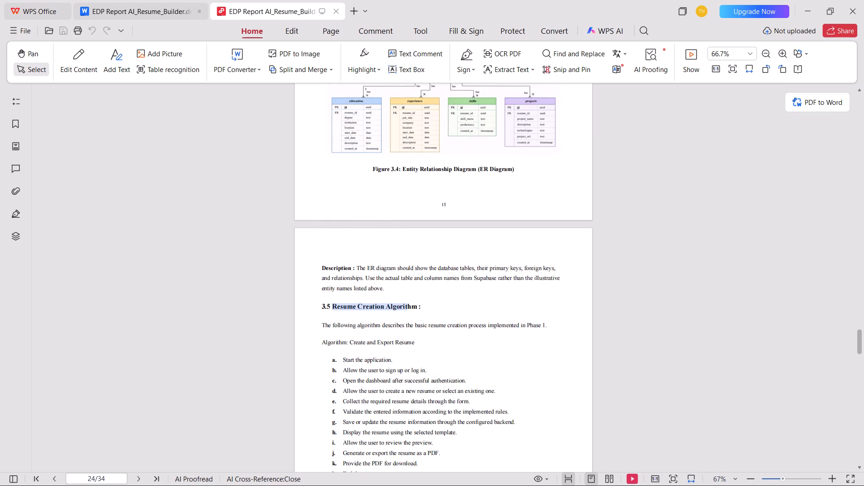
left_click_drag(406, 313, 415, 311)
key("ctrl+c")
key("ctrl+Tab")
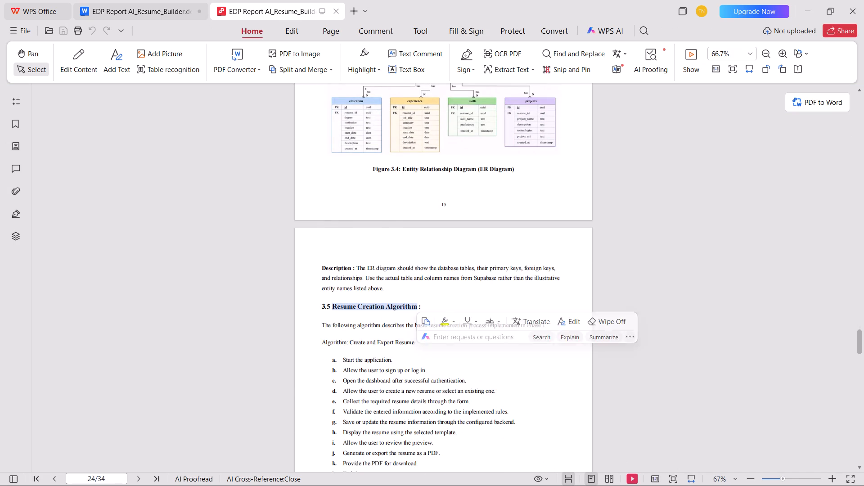
Insert a row below 3.4 Database Design in the Word contents table and enter the section number 3.5.
right_click(457, 337)
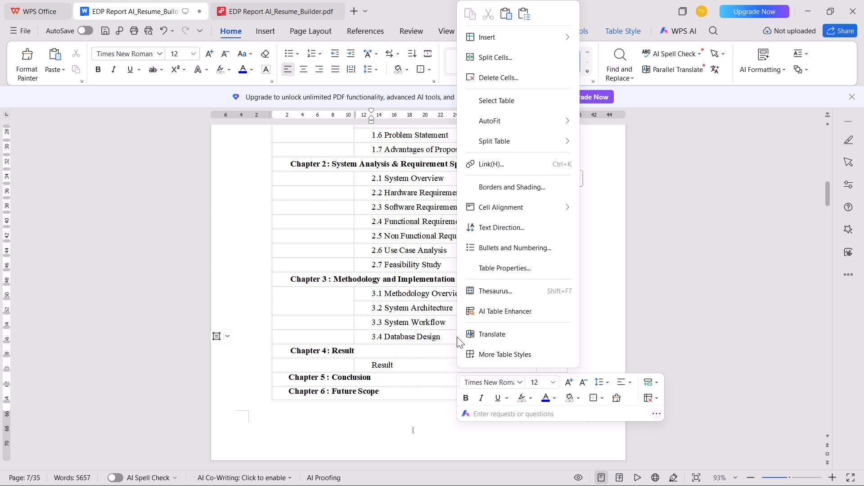
left_click(477, 34)
left_click(664, 106)
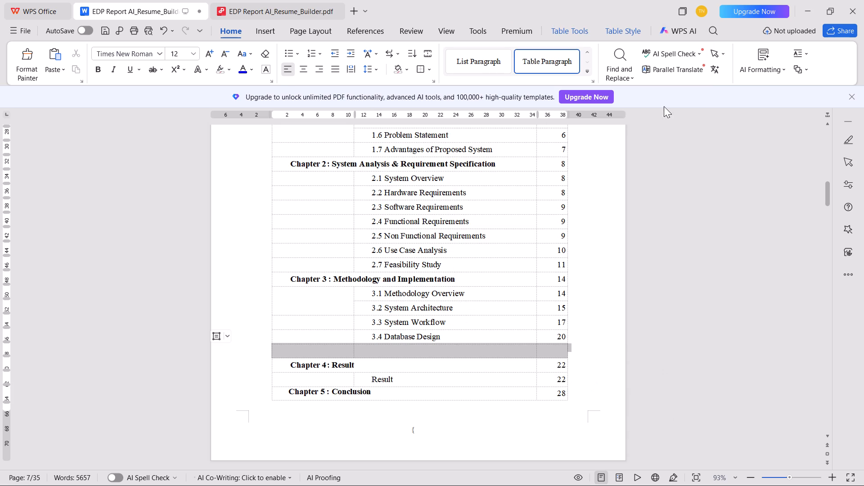
left_click(402, 352)
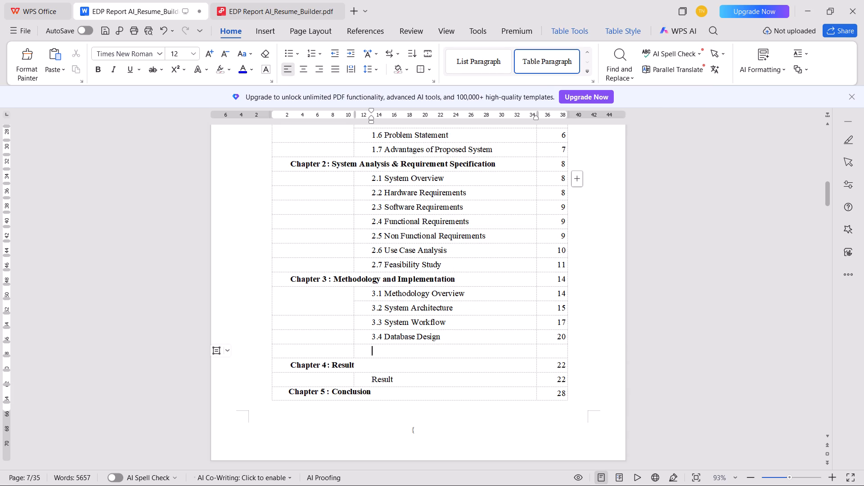
type("3.5")
key("space")
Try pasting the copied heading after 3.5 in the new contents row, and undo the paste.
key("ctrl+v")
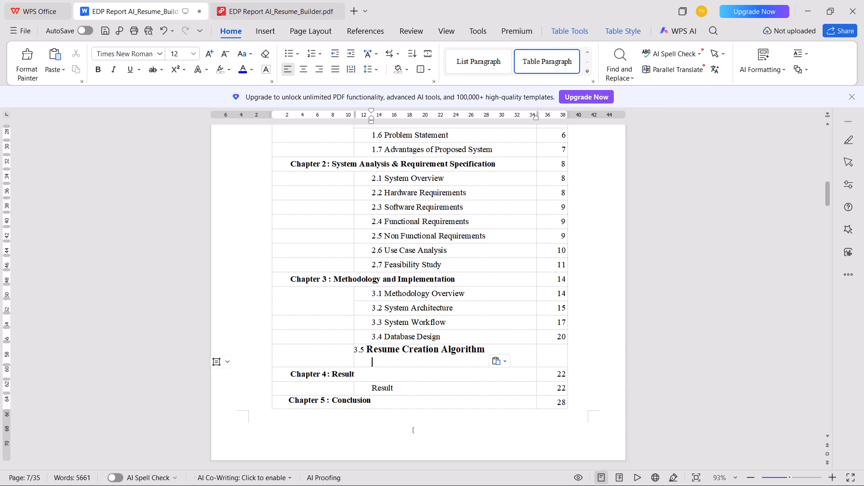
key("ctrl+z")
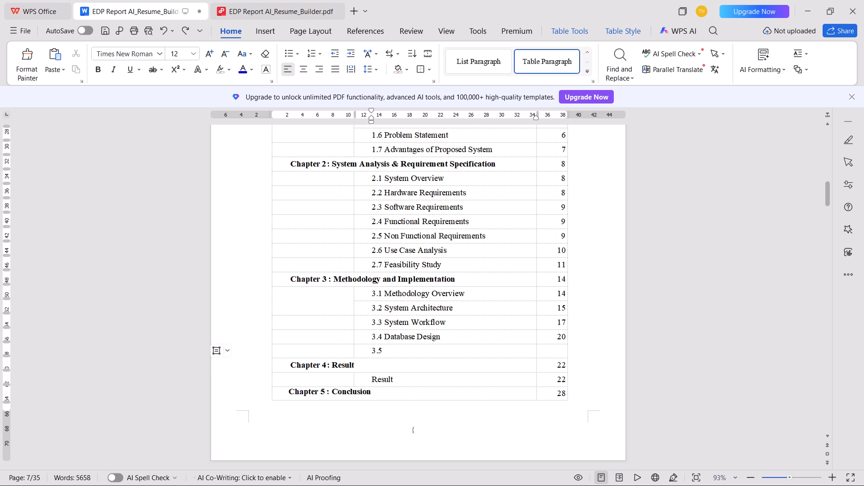
Enter the title "Resume Creation Algorithm" after the number 3.5 in the new contents row.
type("Resum")
key("space")
key("BackSpace")
type("e")
key("space")
type("CreationA")
key("BackSpace")
key("space")
type("Algor")
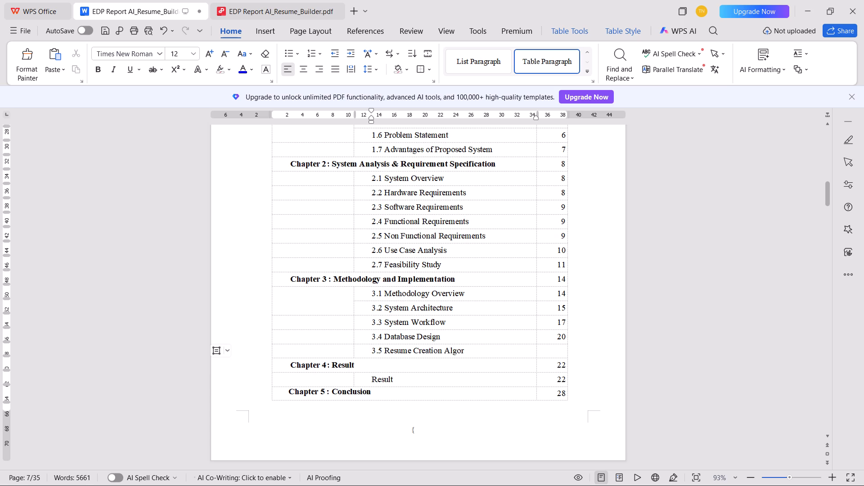
key("i")
type("thm")
Check the PDF for the section following 3.5 and insert a contents row below 3.5 Resume Creation Algorithm.
key("ctrl+Tab")
scroll(402, 352, "down", 8)
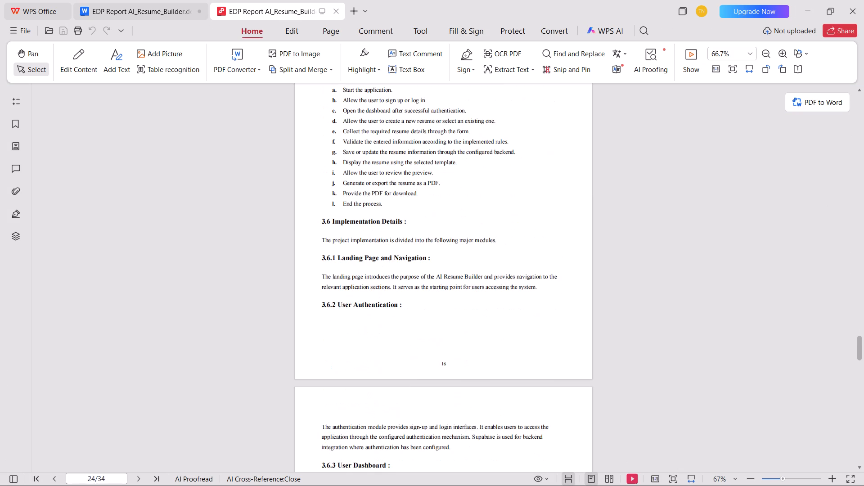
scroll(349, 237, "down", 16)
scroll(346, 240, "up", 9)
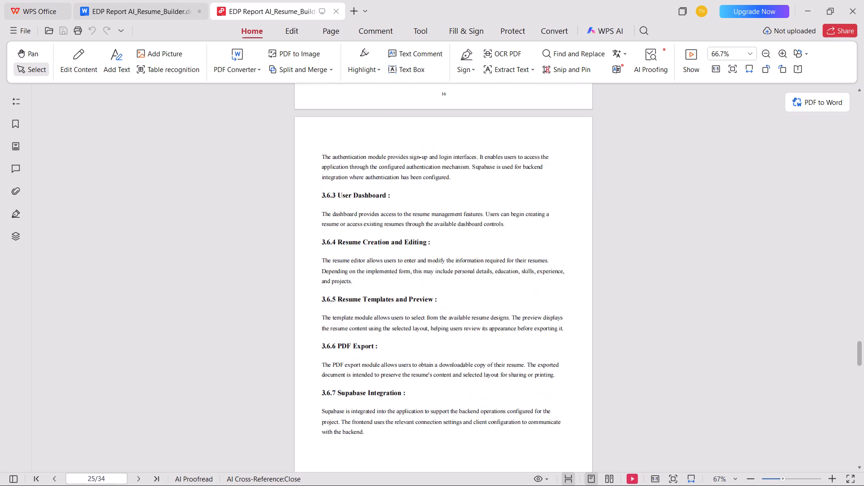
key("ctrl+Tab")
right_click(397, 350)
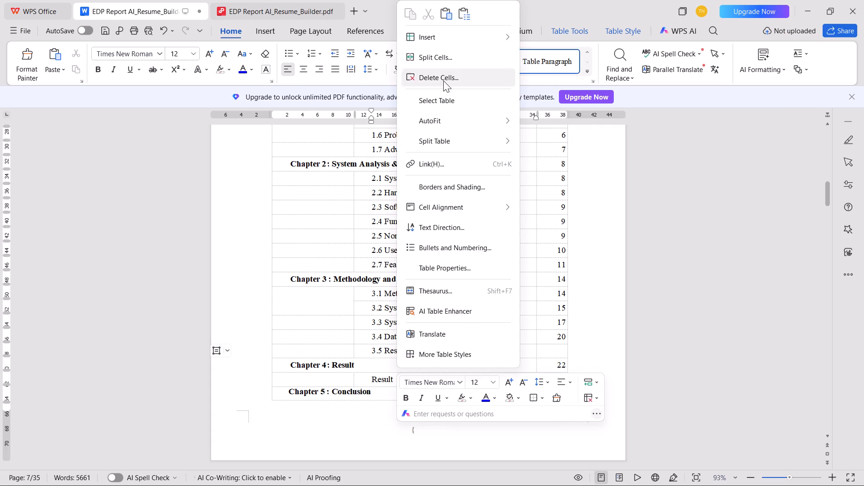
left_click(429, 34)
left_click(595, 109)
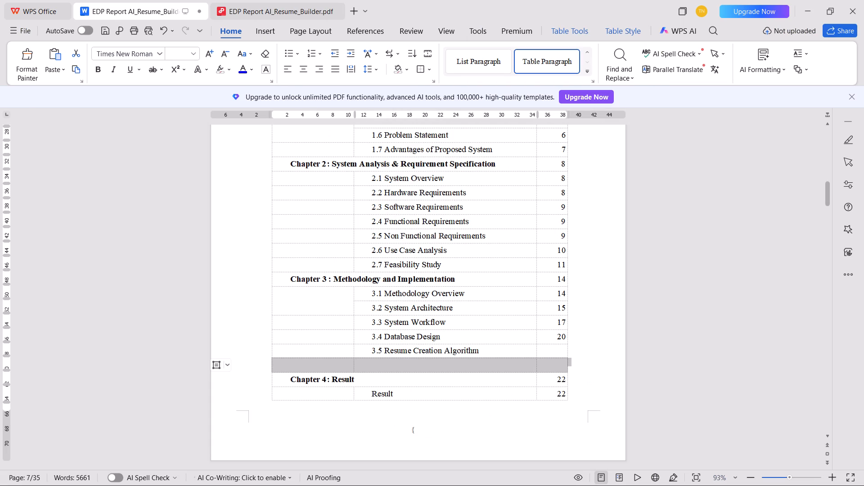
Fill the new contents row with the title "3.6 Implementation Details" and save the document.
key("Right")
key("Right")
key("Up")
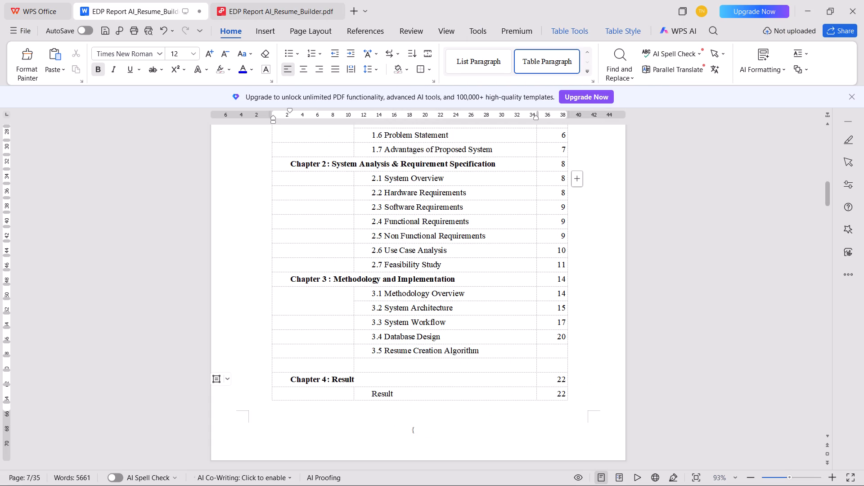
key("Right")
type("3.6 Implementation Details")
key("ctrl+s")
Examine the remaining contents rows and the list of figures table that follows them.
scroll(557, 255, "down", 7)
scroll(460, 203, "down", 2)
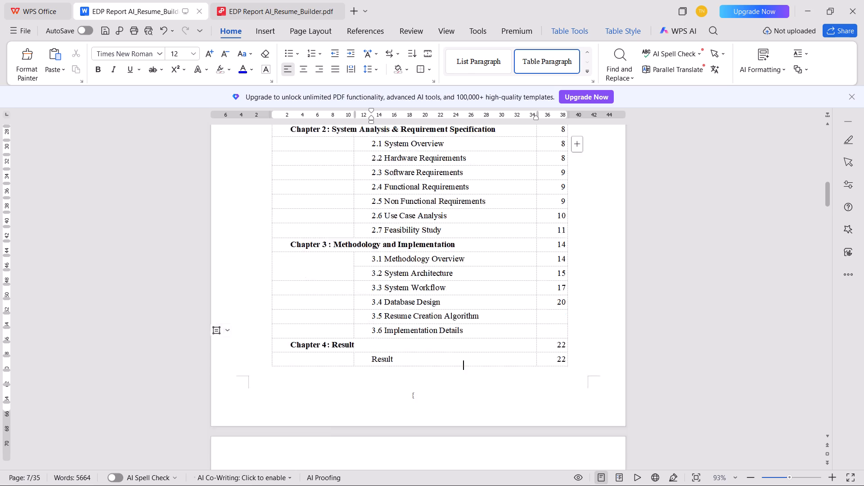
scroll(458, 207, "down", 4)
scroll(421, 237, "down", 9)
scroll(343, 295, "down", 4)
scroll(321, 303, "up", 1)
scroll(314, 306, "down", 6)
scroll(321, 313, "up", 1)
scroll(324, 313, "down", 14)
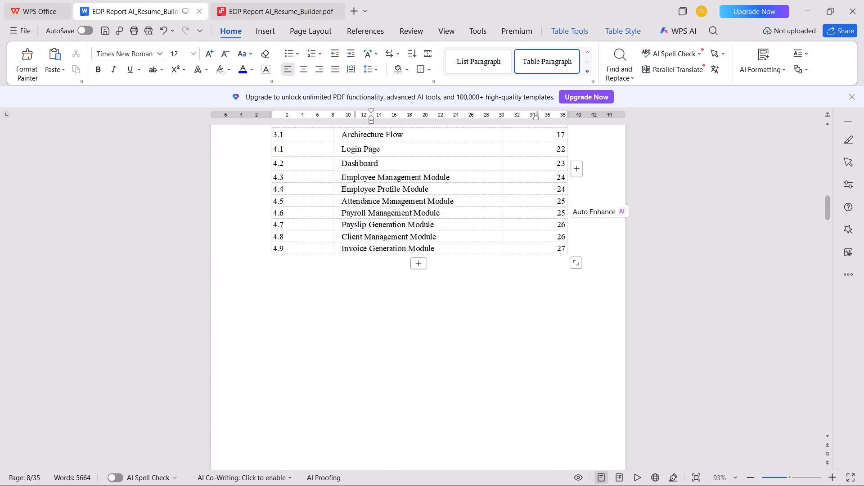
Set the List of Figures page number in the contents table to VII.
scroll(324, 314, "down", 13)
scroll(324, 312, "up", 20)
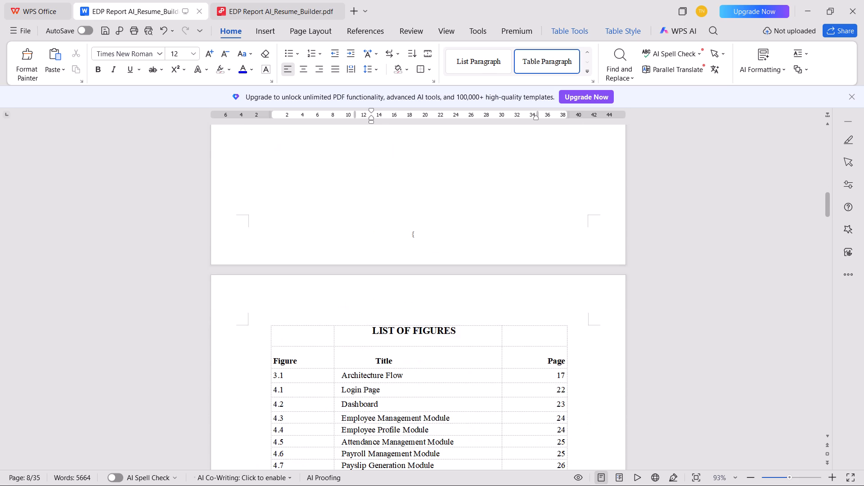
scroll(324, 312, "up", 20)
scroll(324, 312, "up", 8)
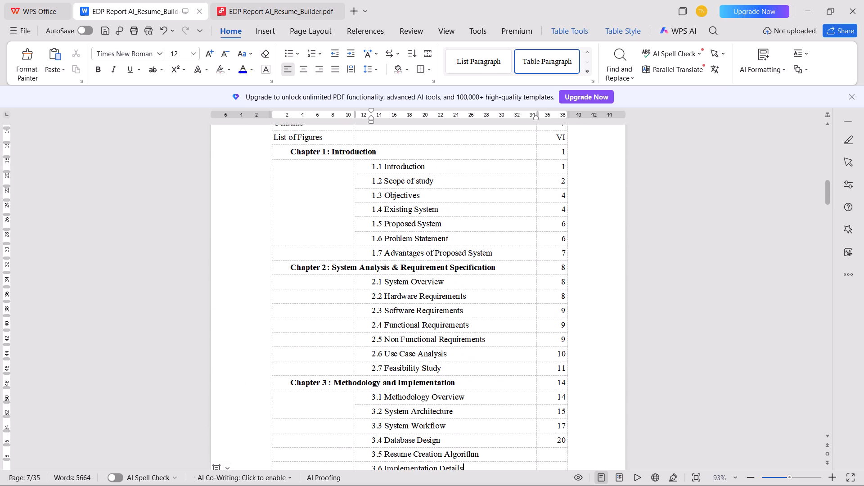
scroll(360, 312, "up", 3)
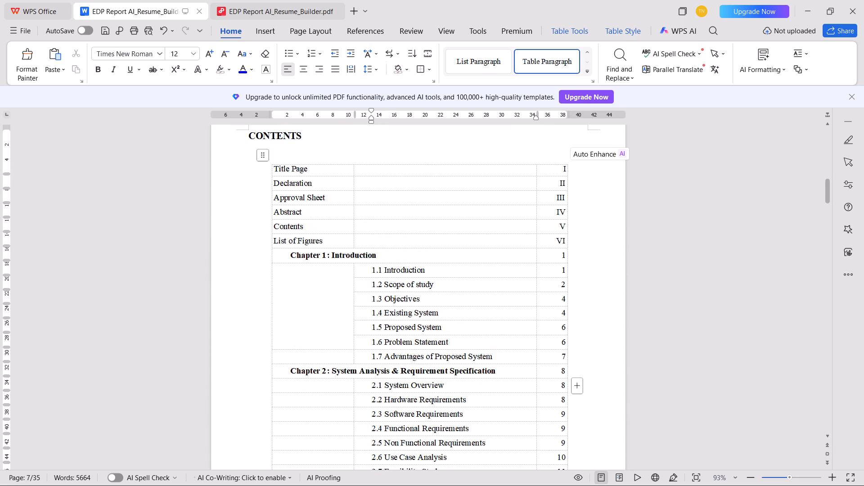
left_click(565, 242)
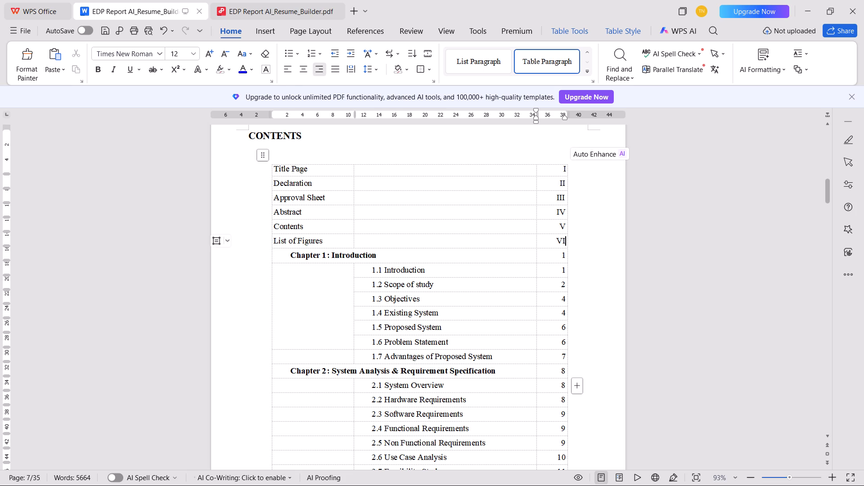
key("i")
Look through Chapter 3 in the PDF for the pages on which sections 3.1 to 3.6 appear.
scroll(523, 289, "down", 5)
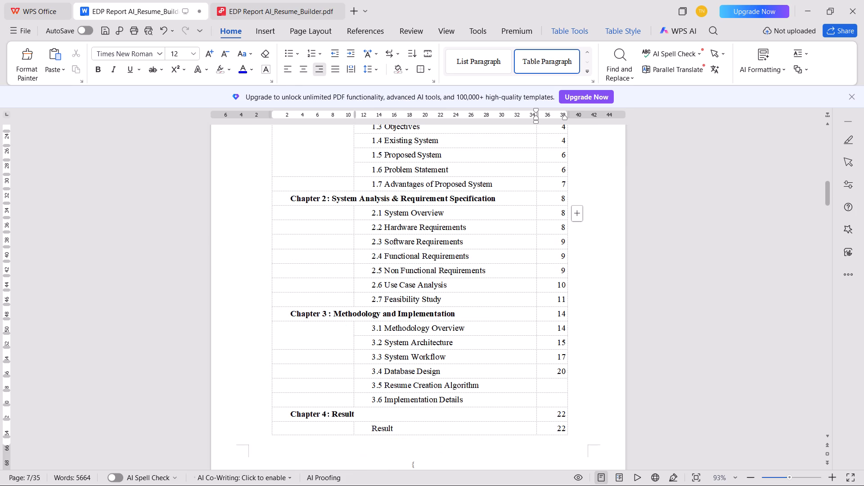
key("ctrl+Tab")
scroll(552, 284, "up", 14)
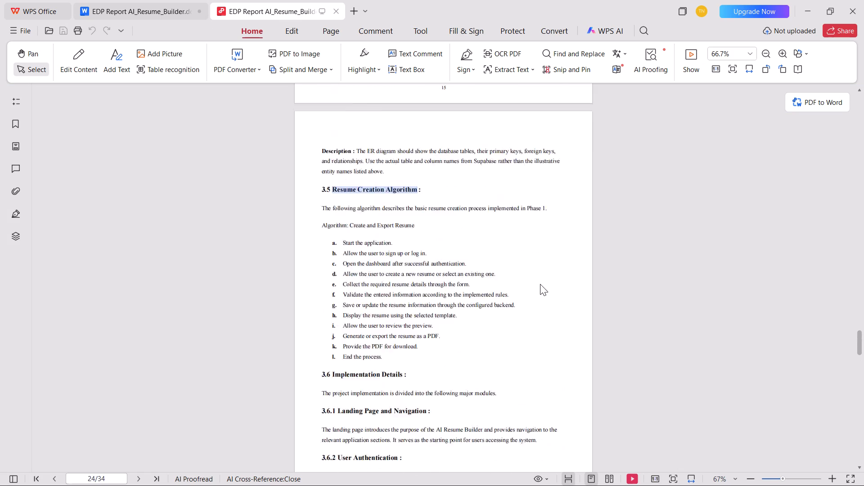
scroll(540, 284, "up", 3)
scroll(529, 284, "down", 7)
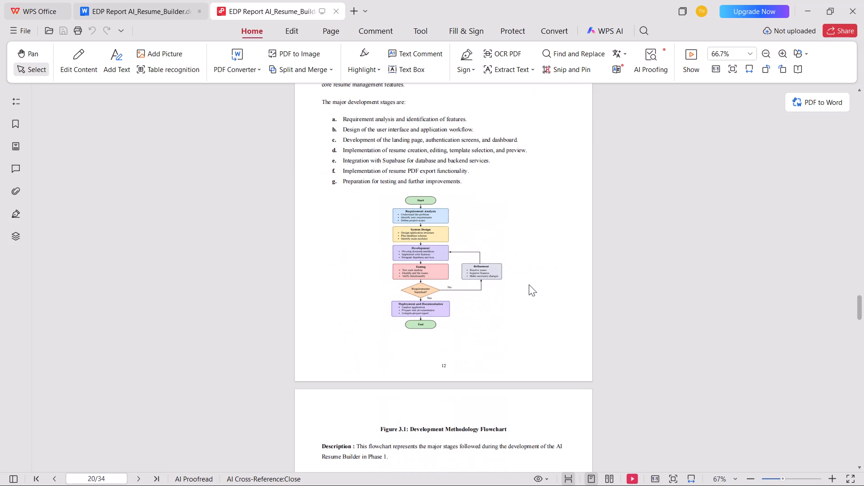
scroll(529, 284, "down", 10)
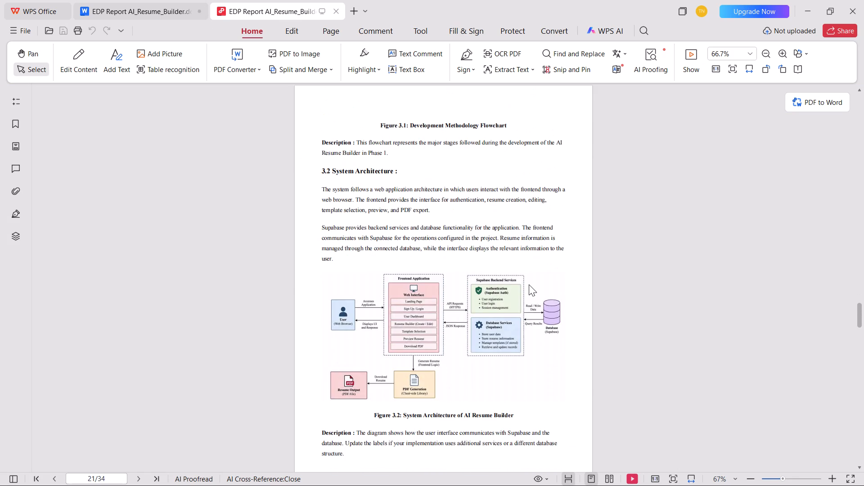
scroll(529, 284, "down", 18)
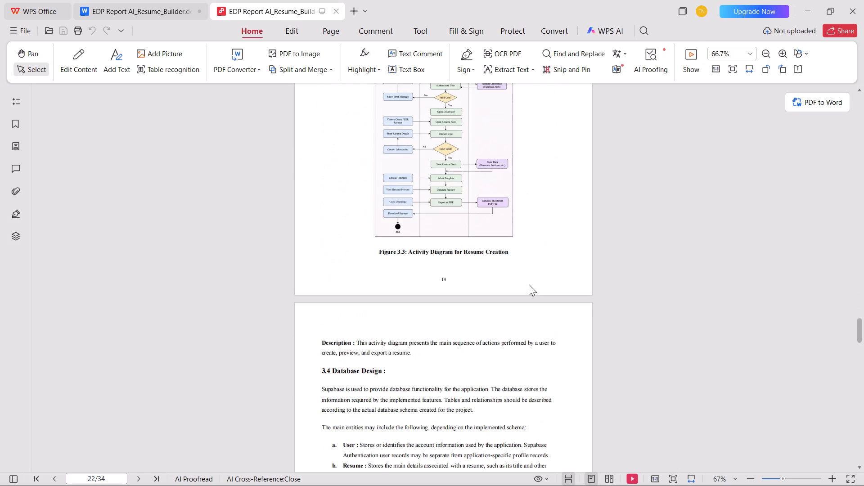
scroll(529, 284, "down", 18)
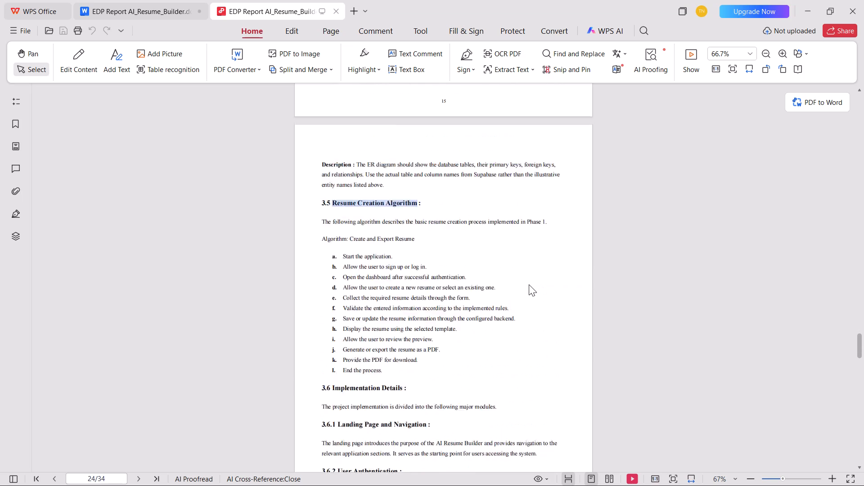
scroll(529, 284, "down", 3)
Enter page number 16 for both 3.5 Resume Creation Algorithm and 3.6 Implementation Details in the Word contents table.
key("ctrl+Tab")
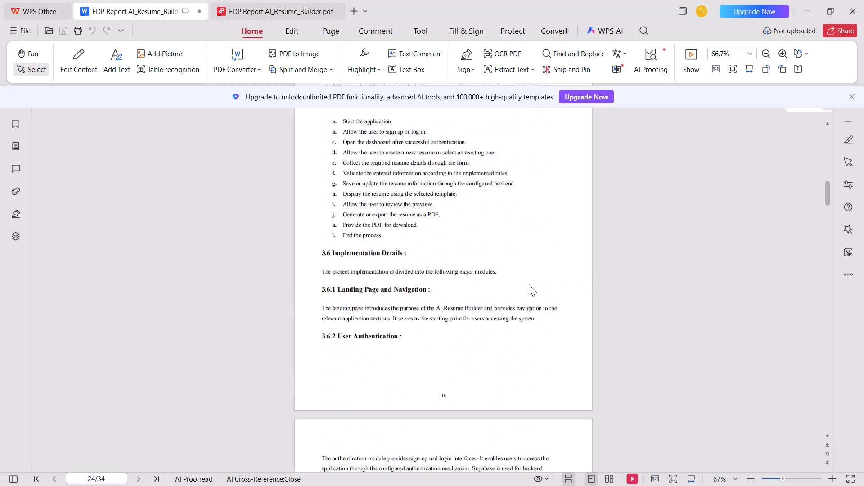
left_click(557, 386)
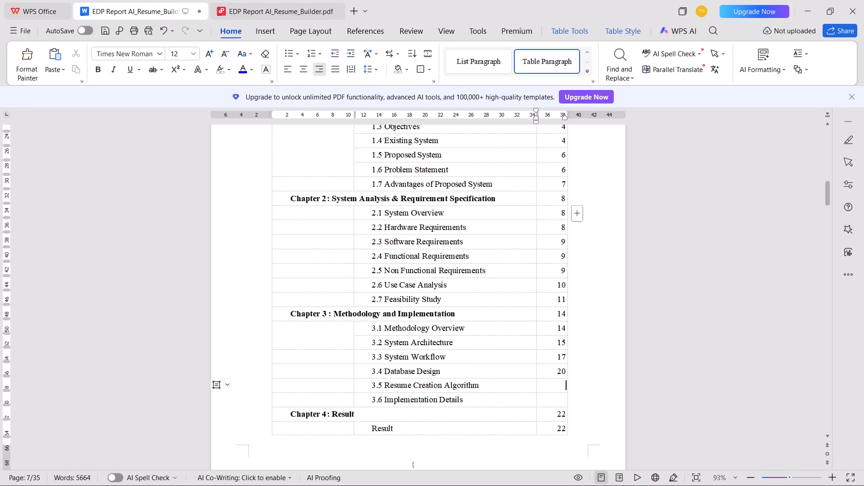
type("16")
key("Down")
type("16")
Set the contents page numbers to 15 for 3.4 Database Design and 14 for 3.3 System Workflow.
key("Up")
key("Up")
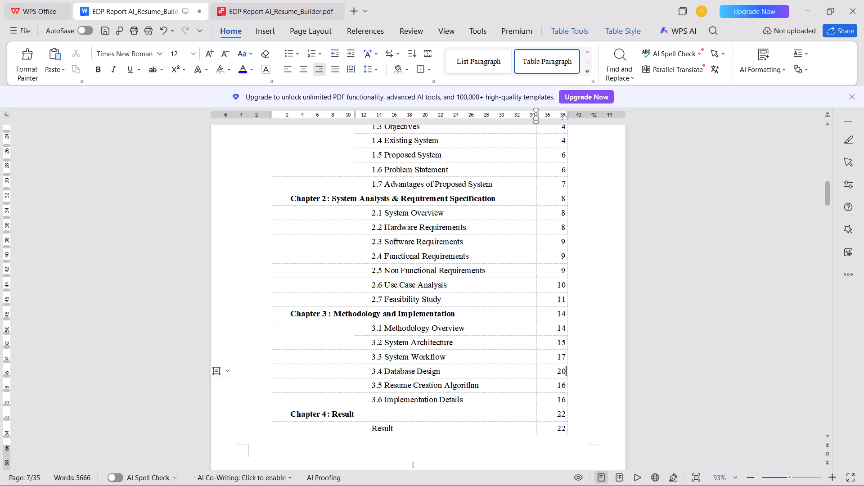
key("BackSpace")
key("BackSpace")
type("15")
key("Up")
key("1")
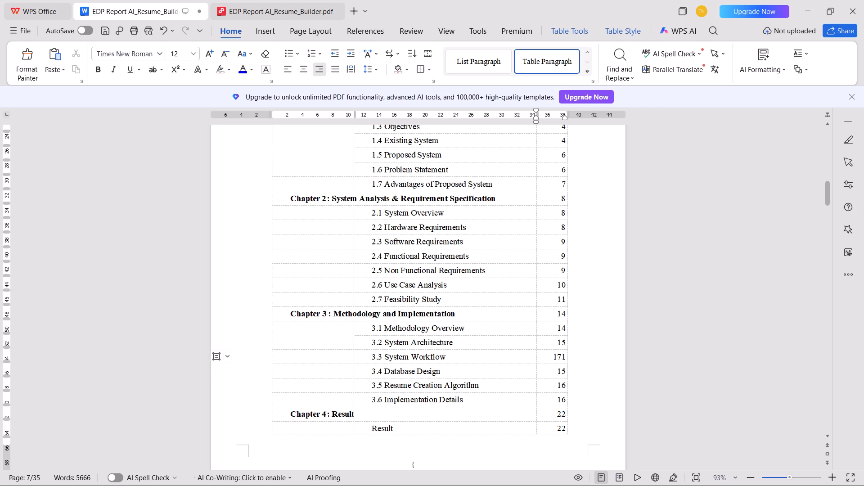
key("BackSpace")
key("BackSpace")
key("BackSpace")
type("14")
Set the contents page numbers to 13 for 3.2 System Architecture and 12 for 3.1 Methodology Overview.
key("Up")
key("BackSpace")
key("BackSpace")
type("13")
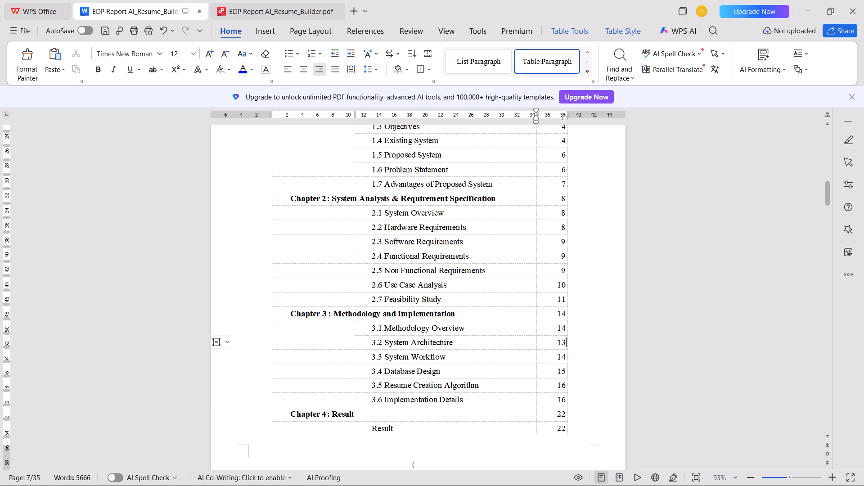
key("Up")
key("BackSpace")
key("BackSpace")
type("12")
Check the start of Chapter 3 in the PDF and set the Chapter 3 heading's contents page number to 12.
key("ctrl+Tab")
scroll(557, 386, "up", 13)
scroll(556, 378, "down", 3)
scroll(556, 361, "up", 5)
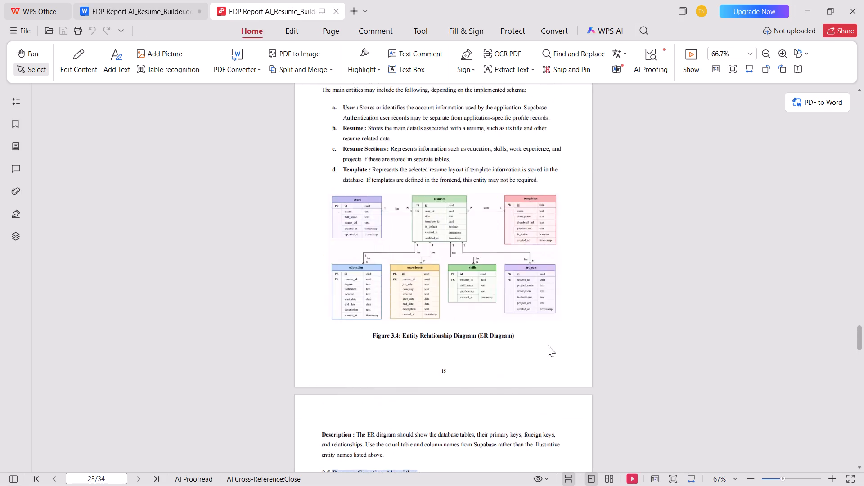
scroll(548, 345, "up", 1)
scroll(548, 345, "down", 1)
scroll(548, 345, "up", 12)
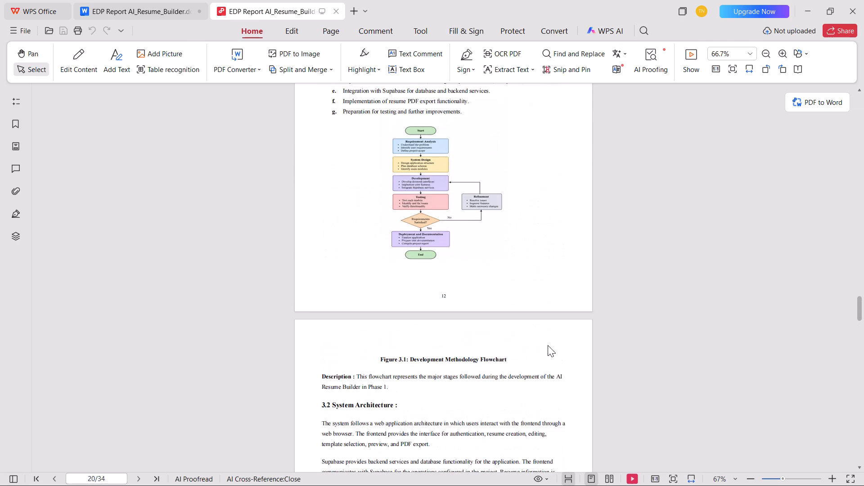
key("ctrl+Tab")
left_click(565, 315)
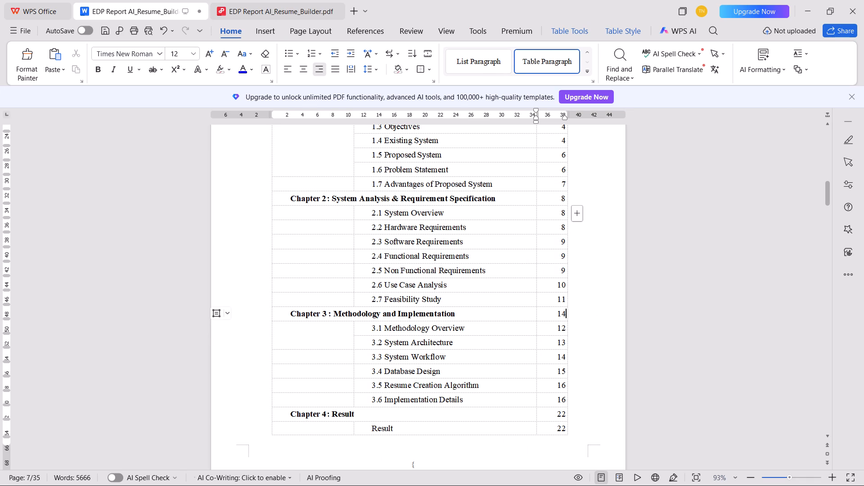
key("BackSpace")
key("2")
Look through the PDF from Chapter 3 onward for the start of Chapter 4 and its section titles.
key("ctrl+Tab")
scroll(417, 274, "down", 13)
scroll(415, 275, "up", 1)
scroll(415, 275, "down", 16)
scroll(417, 275, "up", 1)
scroll(417, 275, "down", 2)
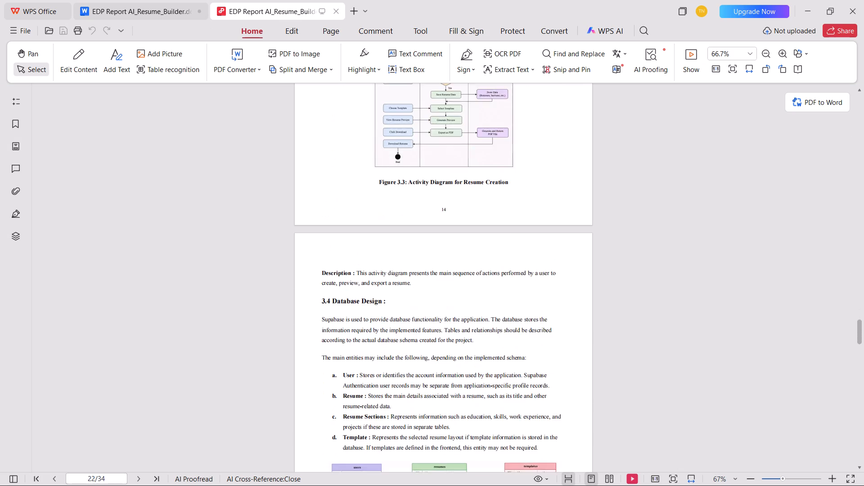
scroll(417, 275, "down", 2)
scroll(417, 275, "up", 1)
scroll(417, 275, "down", 14)
scroll(417, 275, "up", 1)
scroll(417, 275, "down", 8)
scroll(417, 275, "up", 1)
scroll(417, 275, "down", 12)
left_click(417, 275)
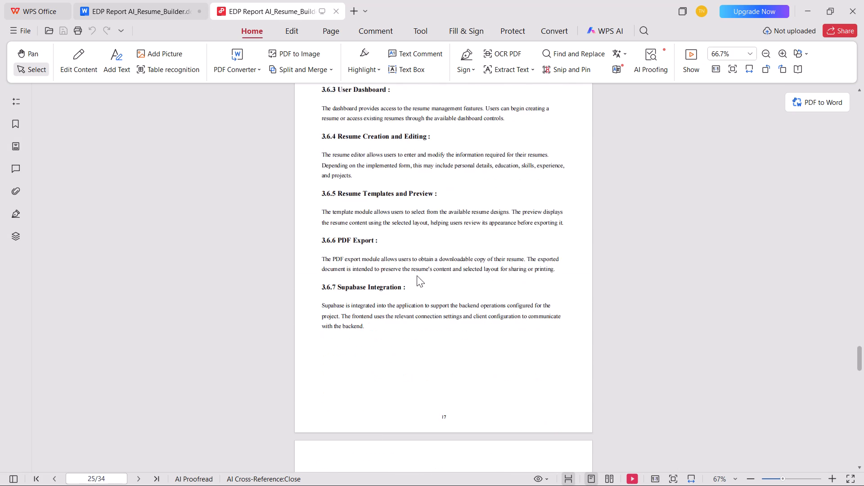
scroll(417, 275, "down", 8)
Replace the "Result" entry under Chapter 4 in the Word contents table with "4.1 Overview of Results".
key("ctrl+Tab")
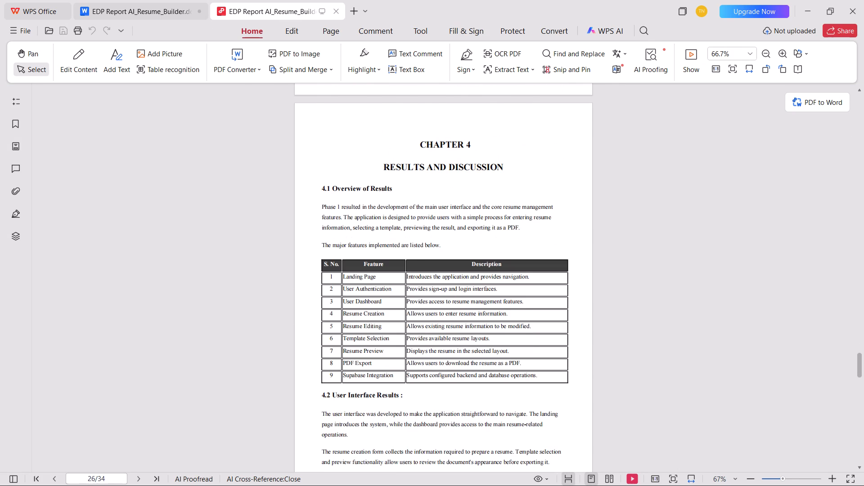
left_click(399, 431)
key("BackSpace")
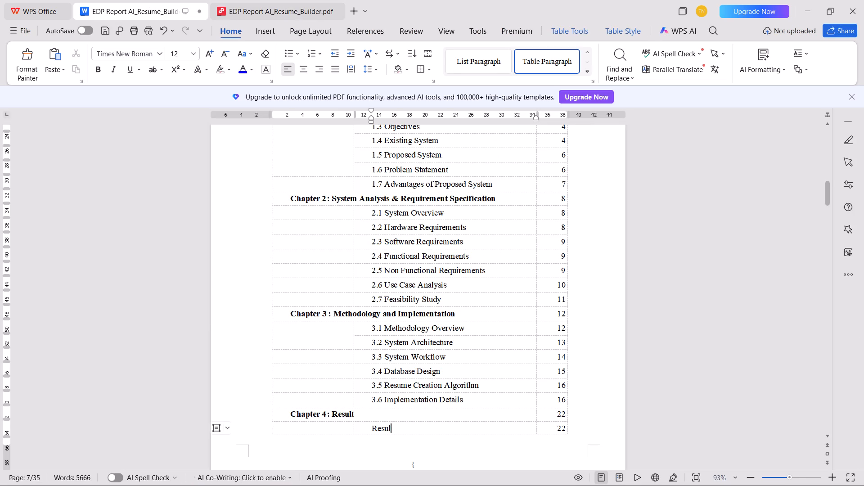
key("BackSpace")
key("BackSpace")
key("BackSpace")
key("BackSpace")
key("BackSpace")
type("4.1 Overview of Results")
Check the PDF for the section following 4.1 and insert one contents row below 4.1 Overview of Results.
key("ctrl+Tab")
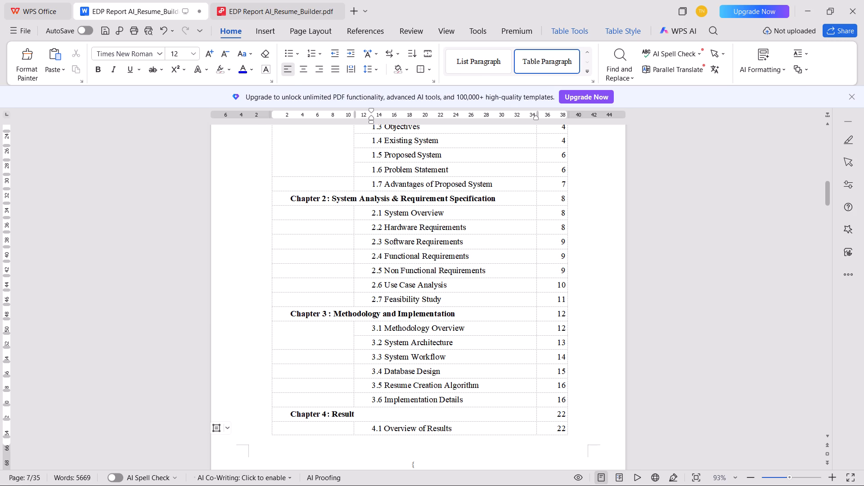
scroll(430, 396, "down", 2)
key("ctrl+Tab")
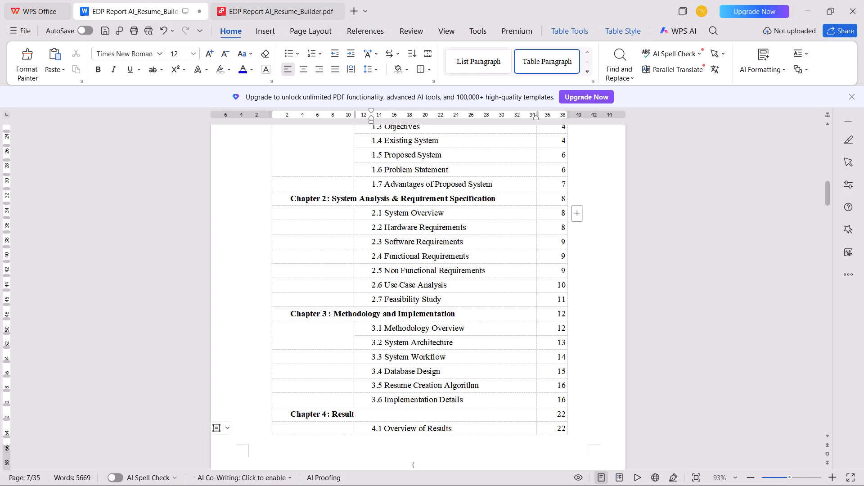
scroll(472, 425, "down", 5)
right_click(464, 256)
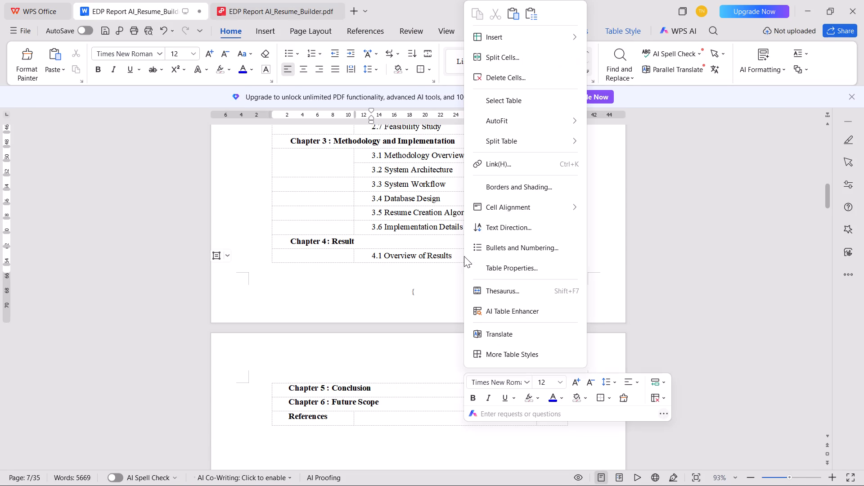
left_click(501, 35)
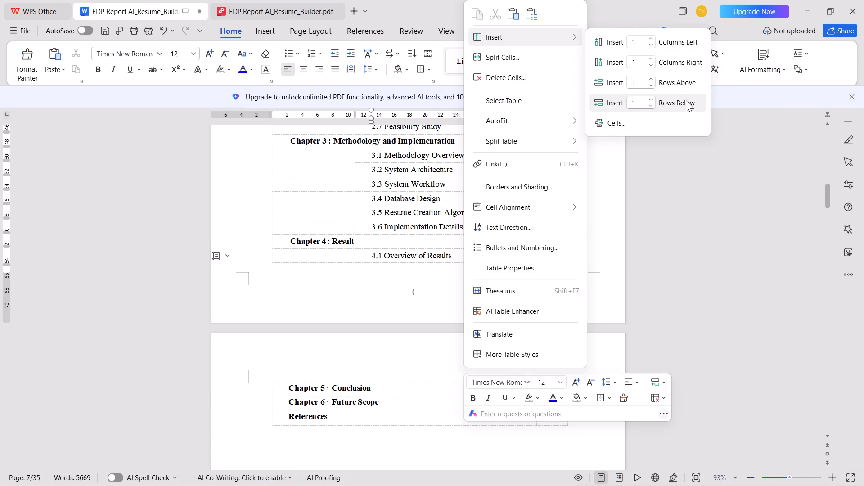
left_click(686, 100)
Fill the new contents row with the title "4.2 User Interface Results" and save the document.
left_click(377, 390)
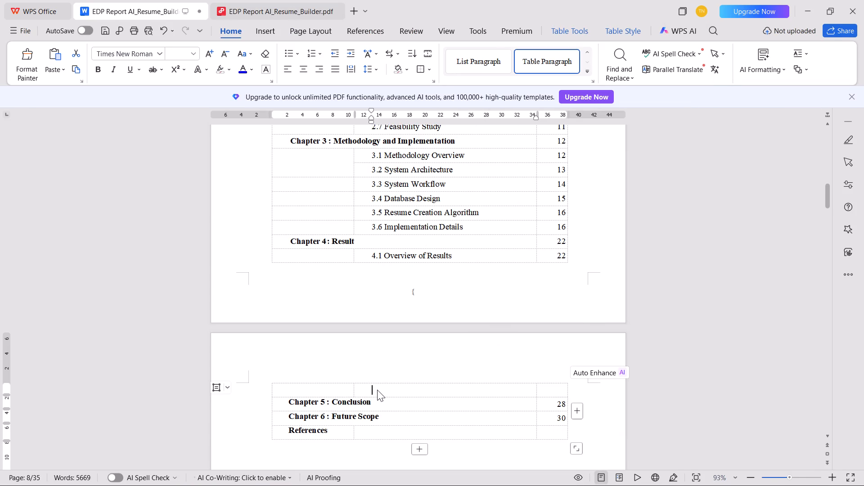
type("4.2 User Interface")
key("space")
type("Resullts")
key("BackSpace")
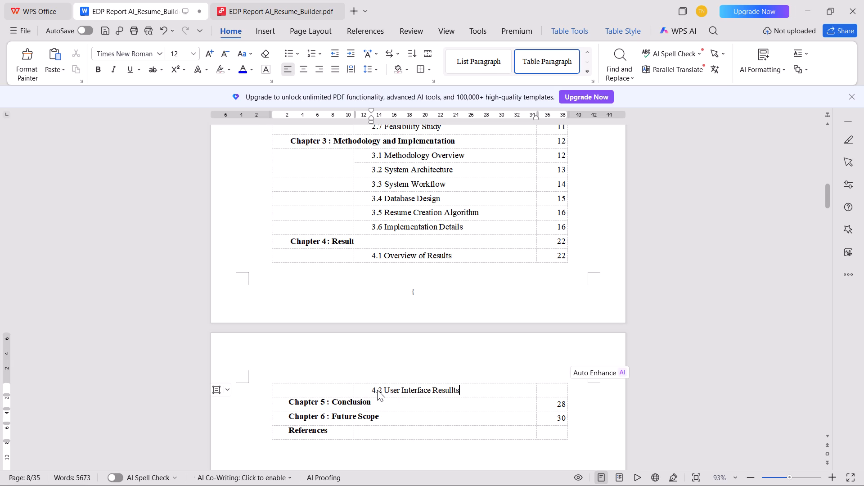
key("BackSpace")
key("BackSpace")
type("ts")
key("ctrl+s")
Check the PDF for the section following 4.2 and insert one contents row below 4.2 User Interface Results.
key("ctrl+Tab")
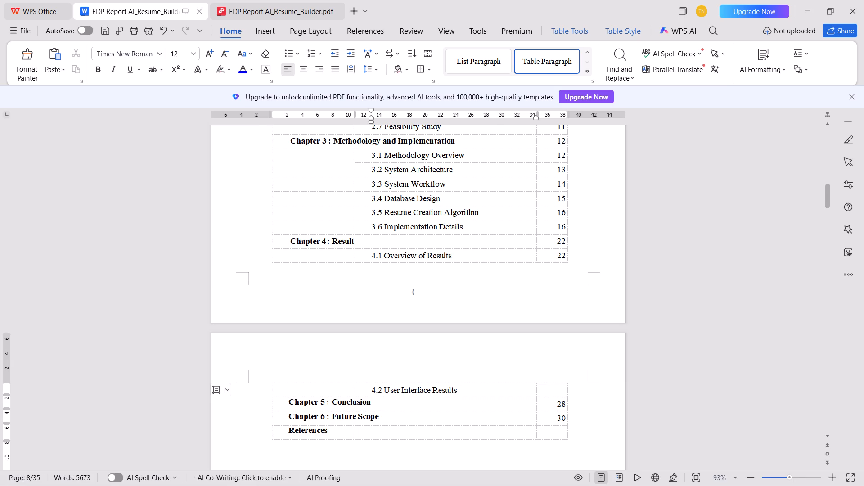
key("ctrl+Tab")
scroll(378, 315, "down", 14)
scroll(376, 317, "down", 9)
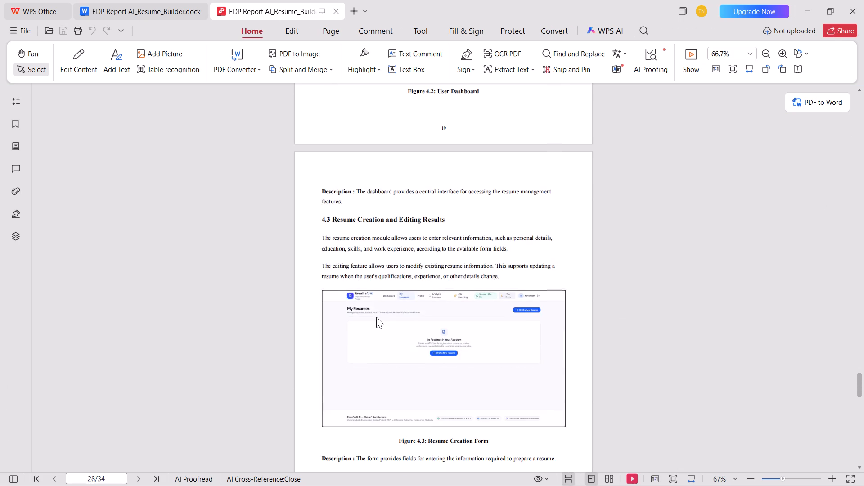
left_click_drag(335, 184, 427, 191)
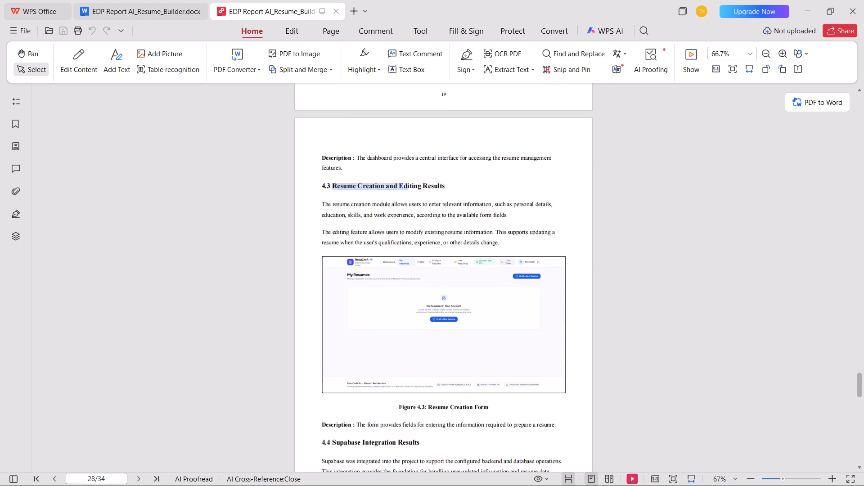
left_click_drag(427, 191, 450, 191)
key("ctrl+Tab")
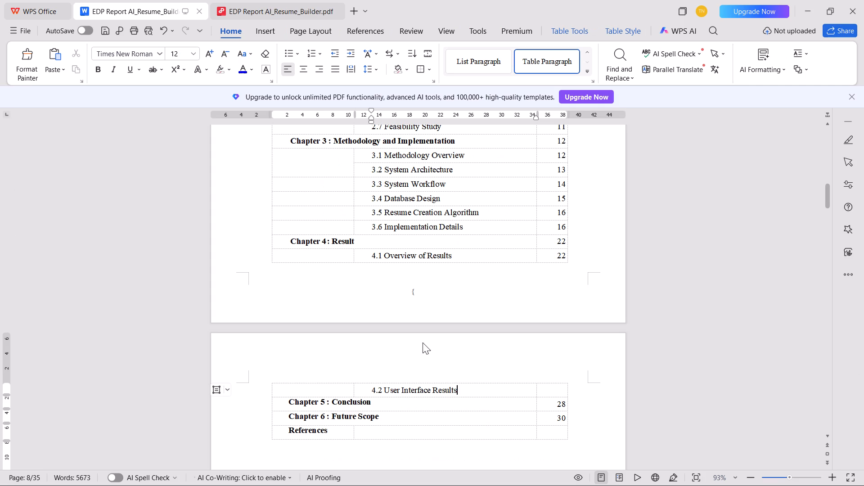
right_click(480, 394)
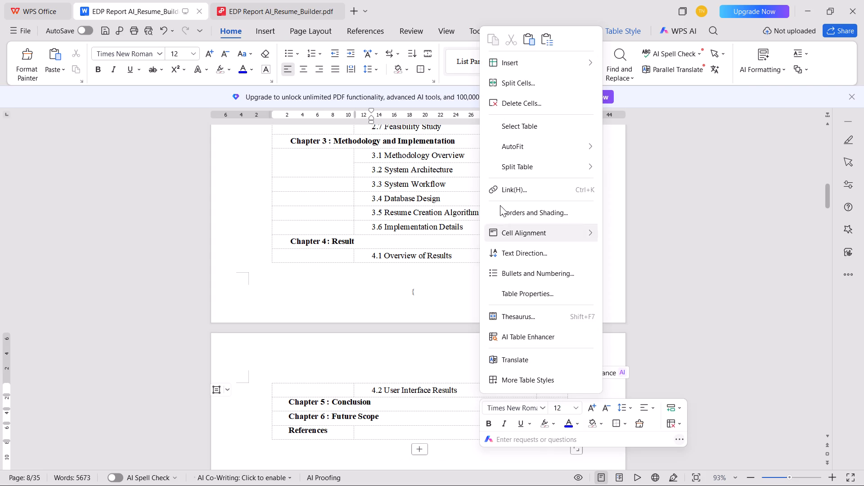
left_click(493, 64)
left_click(689, 129)
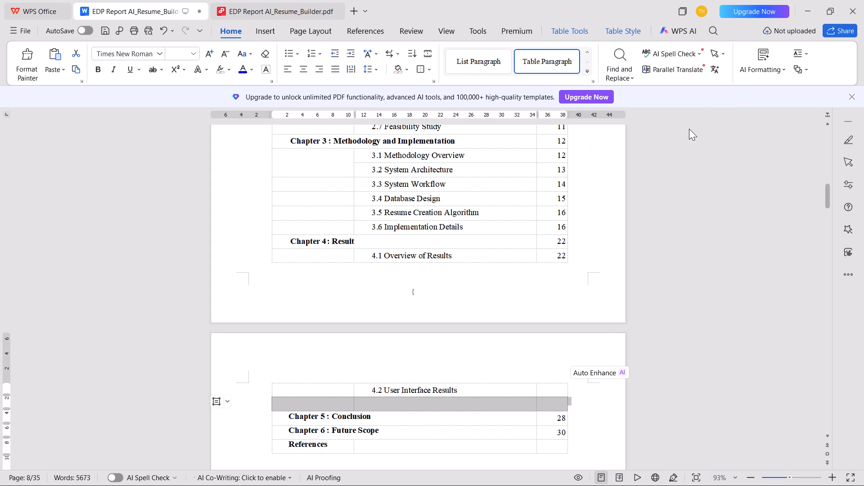
Fill the new contents row with the title "4.3 Resume Creation & Editing Results" and save the document.
key("Right")
key("Right")
key("Up")
key("Right")
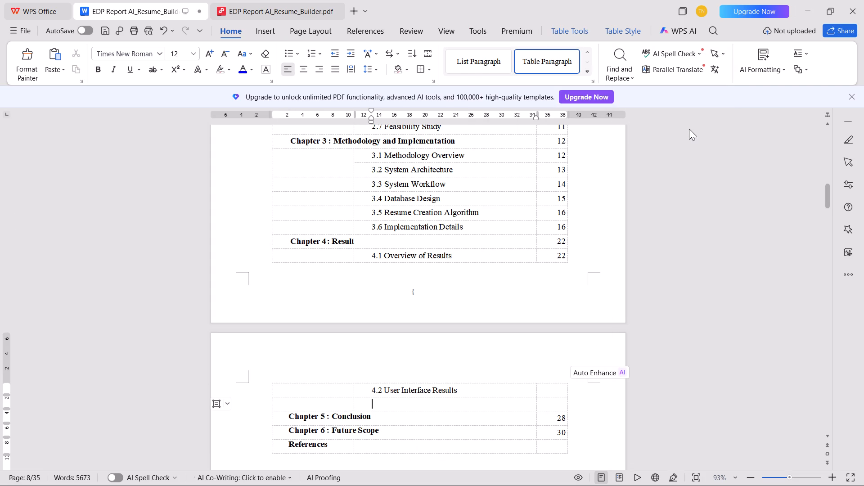
type("4.3 Resume Creation")
key("space")
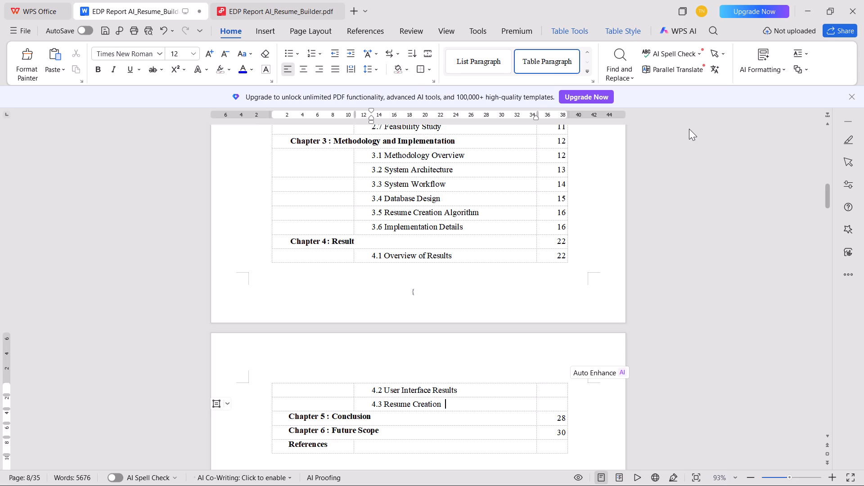
type("&")
key("space")
key("ctrl+Tab")
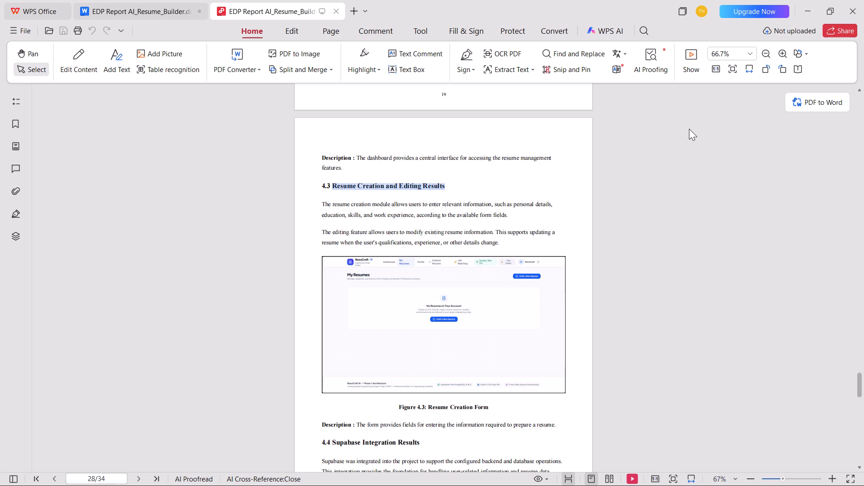
key("ctrl+Tab")
type("Editing Results")
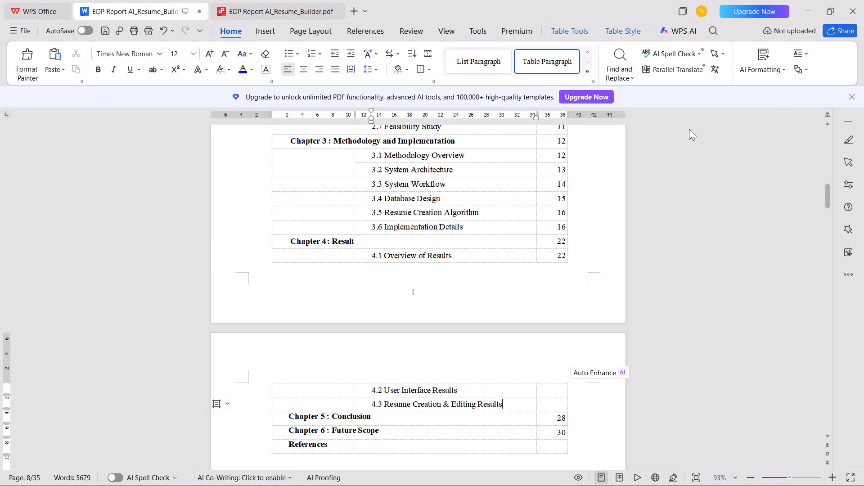
key("ctrl+s")
Check the PDF for the section following 4.3 and add a contents row below it titled "4.4 Supabase Integration Results".
key("ctrl+Tab")
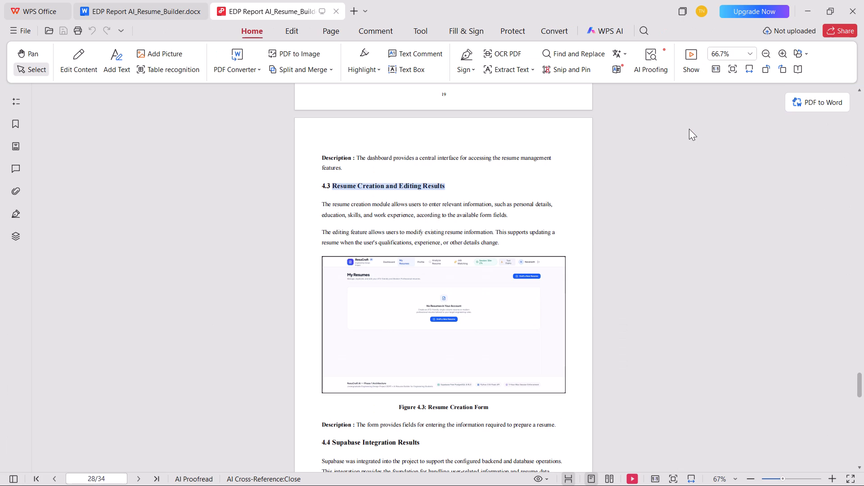
scroll(689, 129, "down", 2)
key("ctrl+Tab")
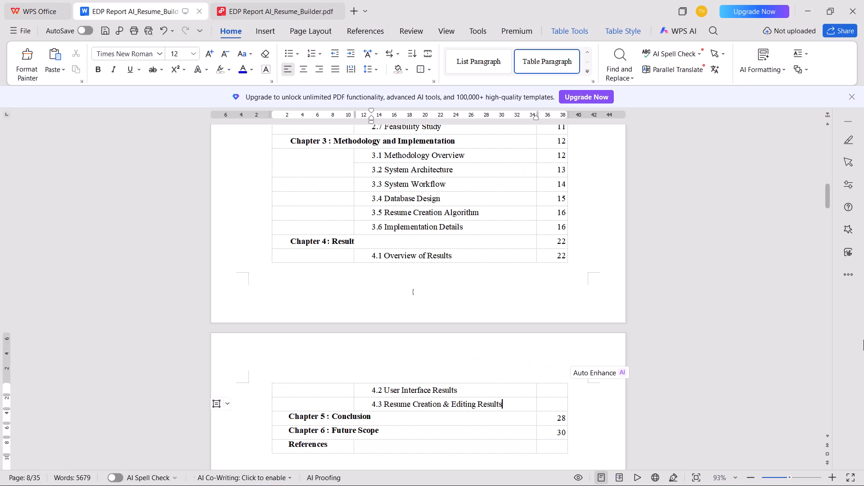
right_click(519, 409)
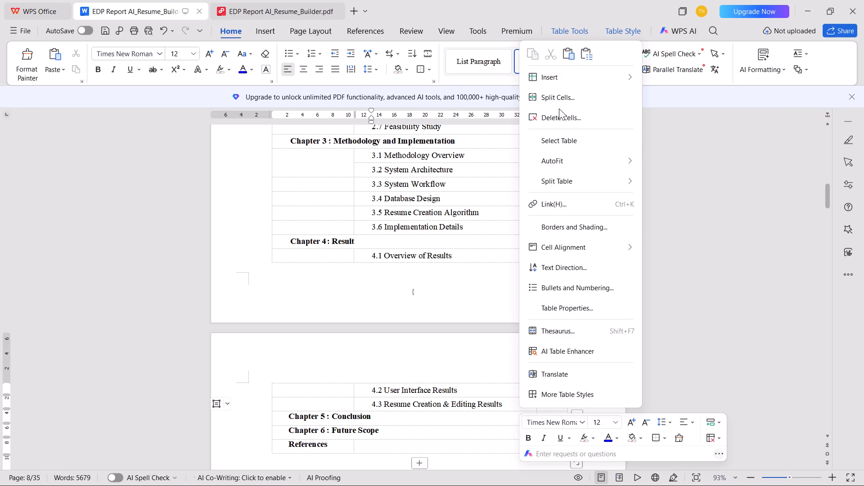
left_click(553, 79)
left_click(736, 148)
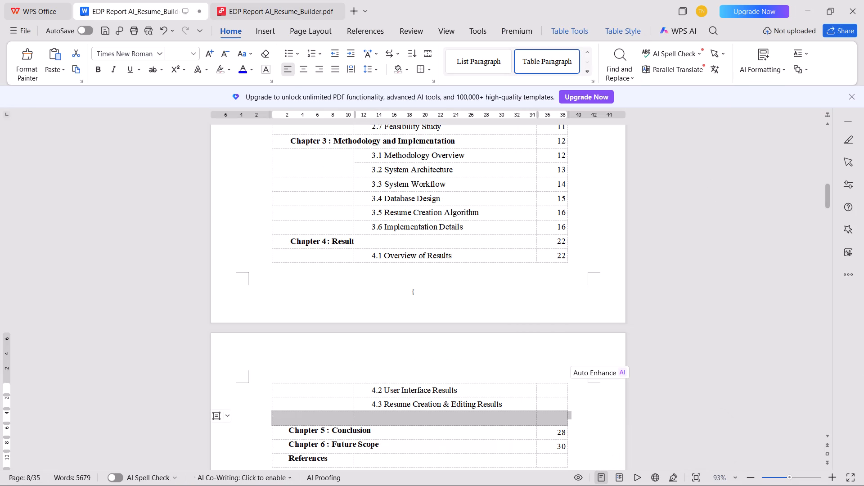
left_click(392, 420)
type("4.4 SUp")
key("BackSpace")
key("BackSpace")
type("upabase Integration Results")
Check the PDF for the section following 4.4 and add a contents row below it titled "4.5 Testing and Verification".
key("ctrl+Tab")
scroll(392, 420, "up", 1)
scroll(382, 398, "down", 4)
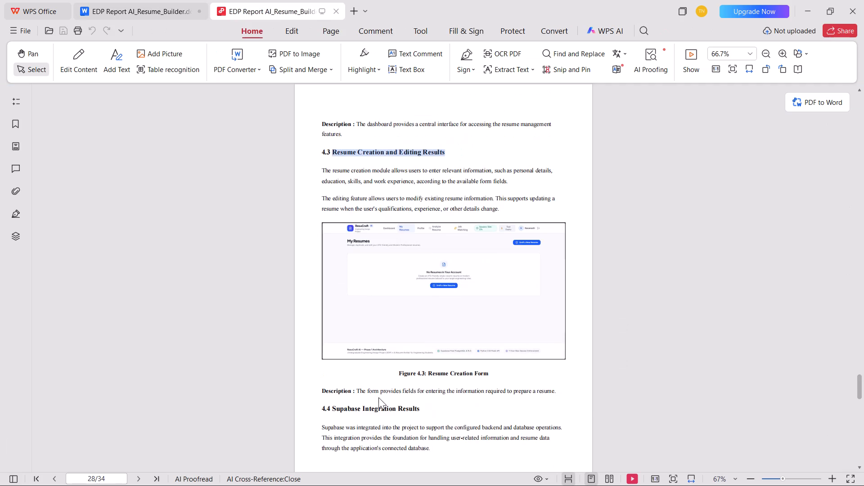
scroll(378, 397, "down", 12)
key("ctrl+Tab")
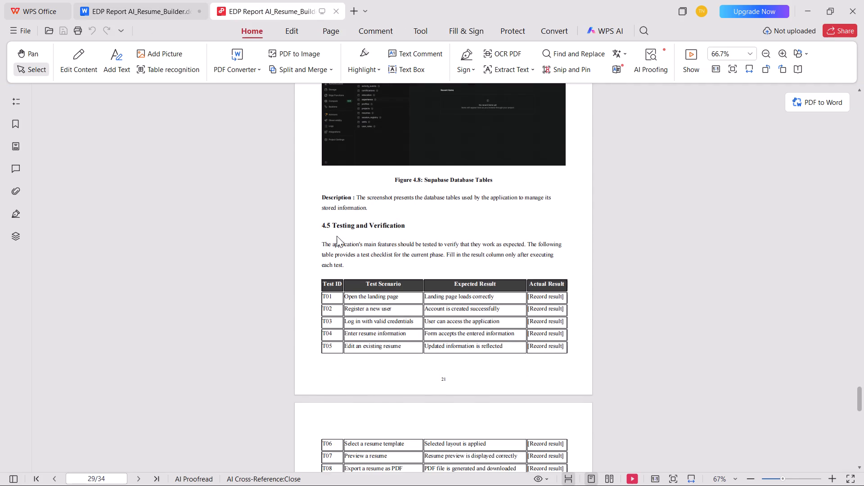
right_click(498, 421)
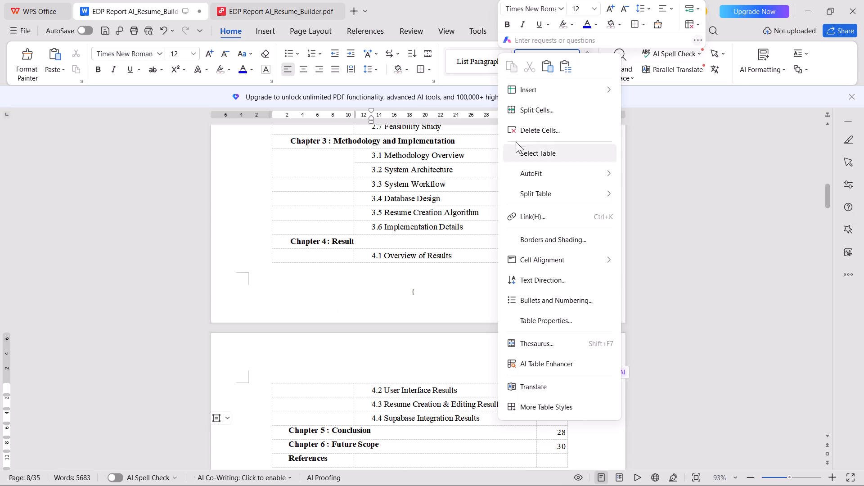
left_click(520, 92)
left_click(703, 156)
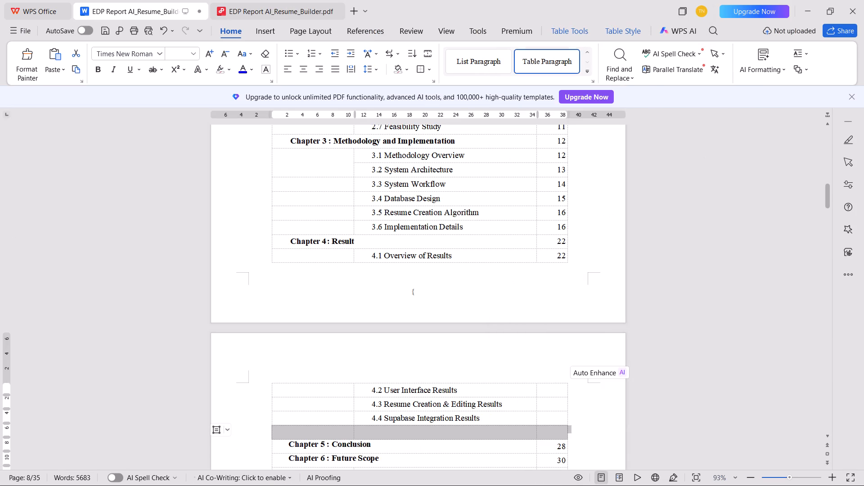
left_click(421, 437)
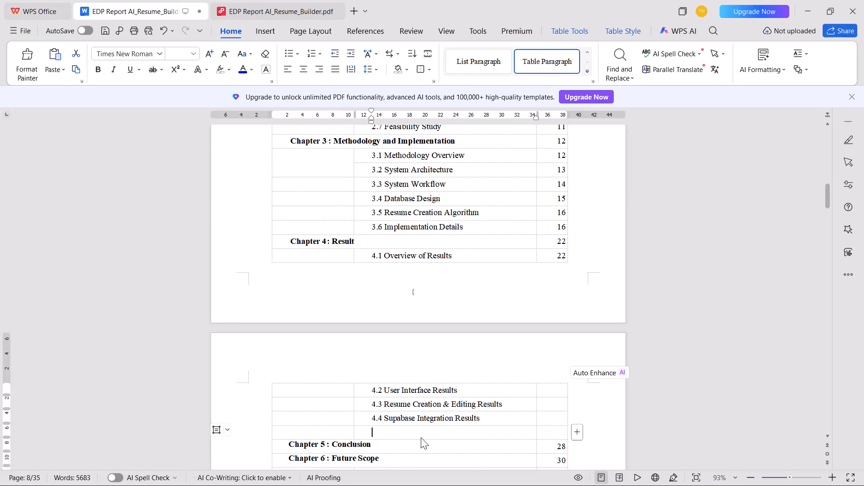
type("4.5 Testing and Verification")
Look through the PDF from section 4.5 into Chapter 5, and go back to the start of Chapter 4 for its page number.
key("ctrl+Tab")
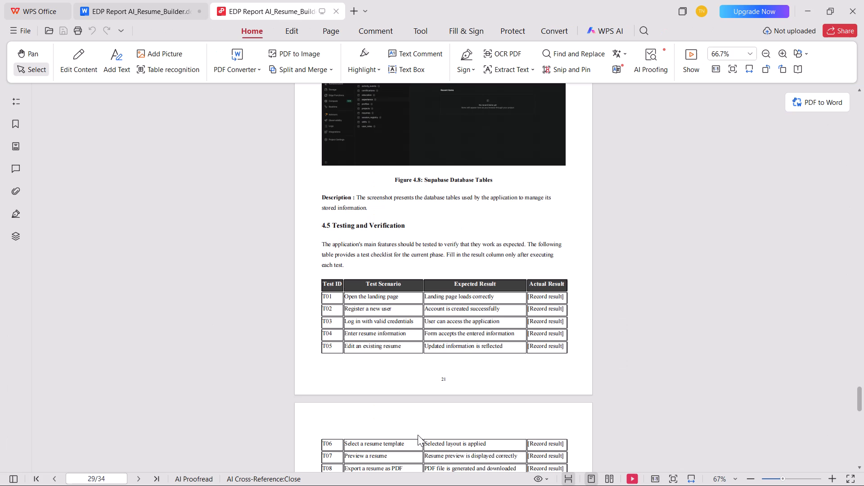
scroll(424, 404, "down", 6)
scroll(356, 326, "down", 3)
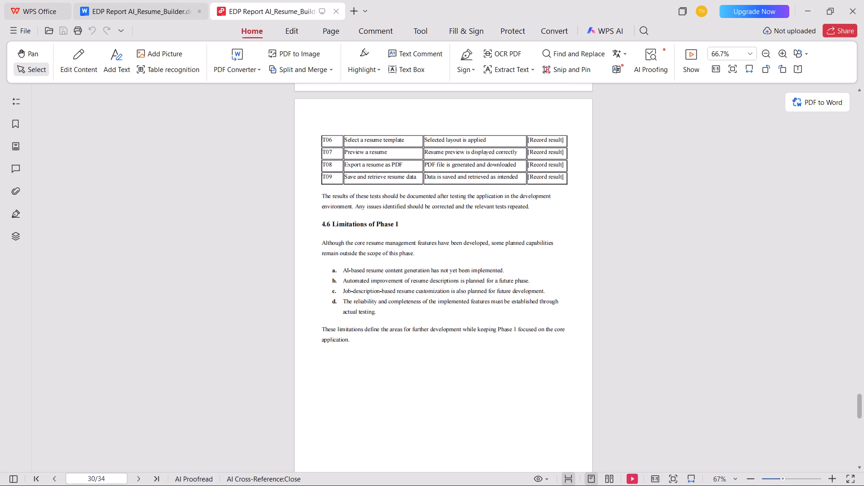
scroll(358, 266, "down", 16)
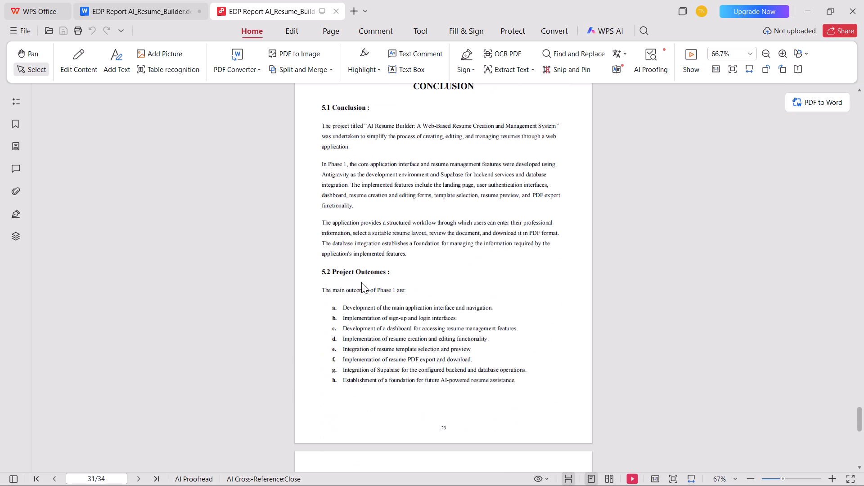
scroll(361, 282, "down", 2)
scroll(439, 329, "up", 10)
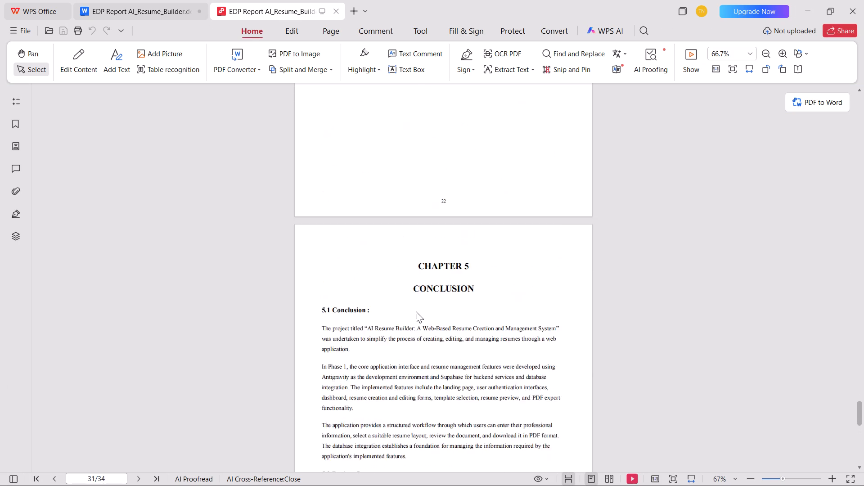
scroll(416, 311, "up", 3)
scroll(416, 311, "down", 1)
scroll(416, 311, "up", 6)
scroll(416, 311, "down", 1)
scroll(416, 311, "up", 14)
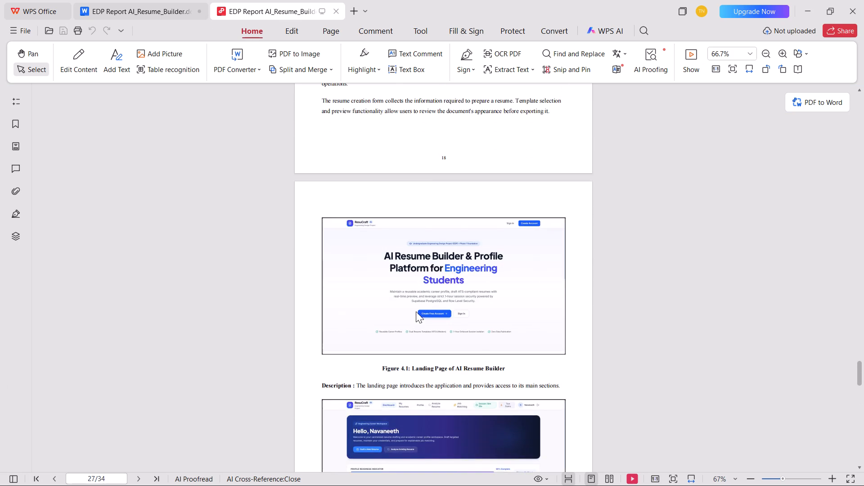
scroll(416, 311, "down", 1)
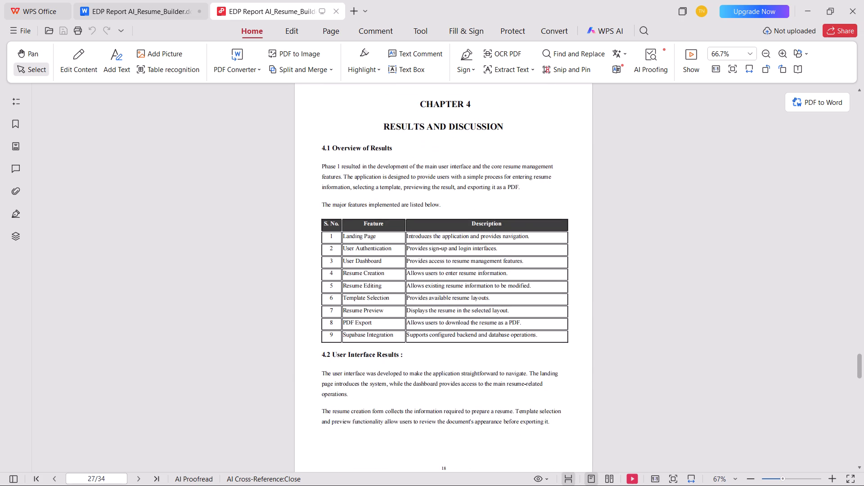
scroll(385, 274, "down", 1)
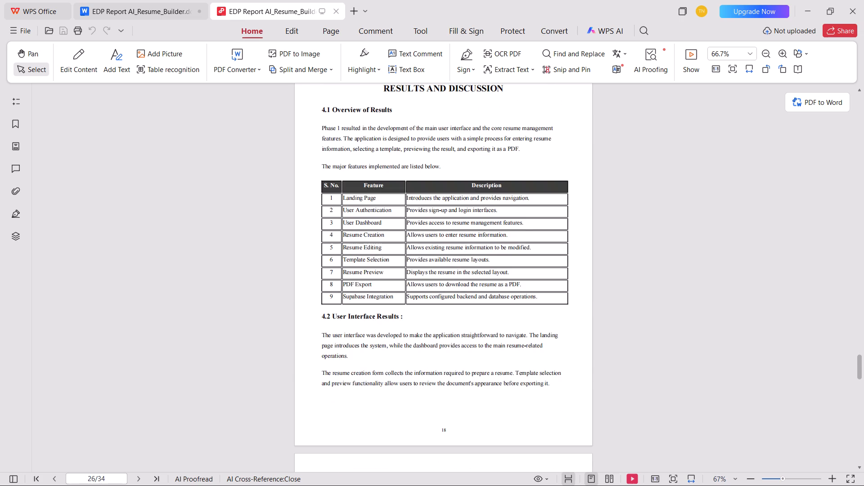
Set the page numbers of Chapter 4, 4.1 Overview of Results and 4.2 User Interface Results to 18 in the Word contents table.
key("ctrl+Tab")
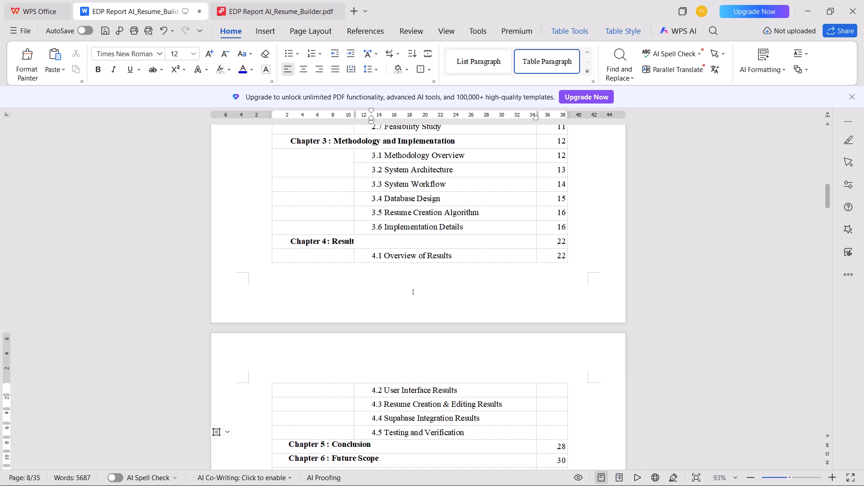
left_click_drag(548, 242, 549, 256)
key("Delete")
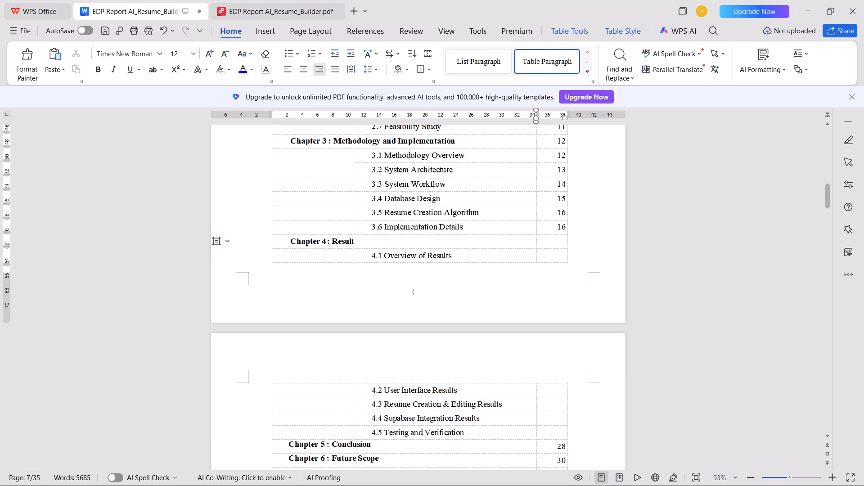
type("18")
key("Down")
type("18")
key("Down")
key("Up")
key("Down")
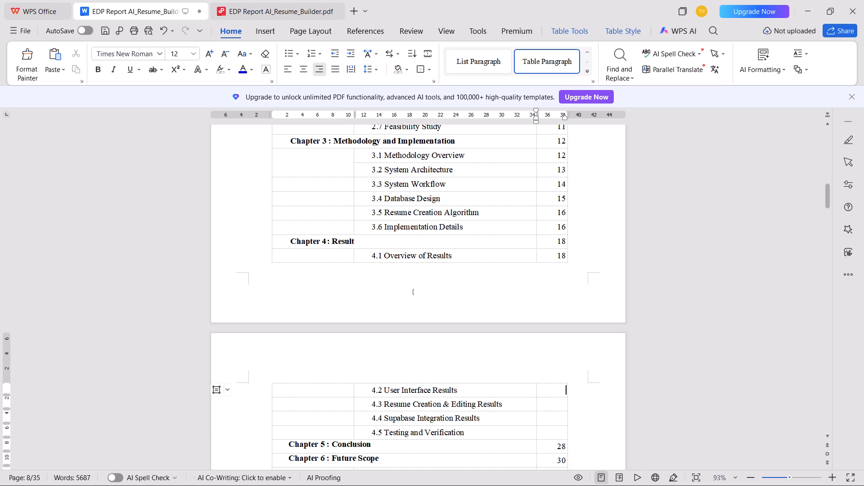
type("18")
Check the PDF pages of the remaining Chapter 4 sections and set the contents page numbers of 4.3 and 4.4 to 20.
key("ctrl+Tab")
scroll(548, 242, "down", 8)
scroll(472, 225, "down", 16)
scroll(353, 146, "down", 2)
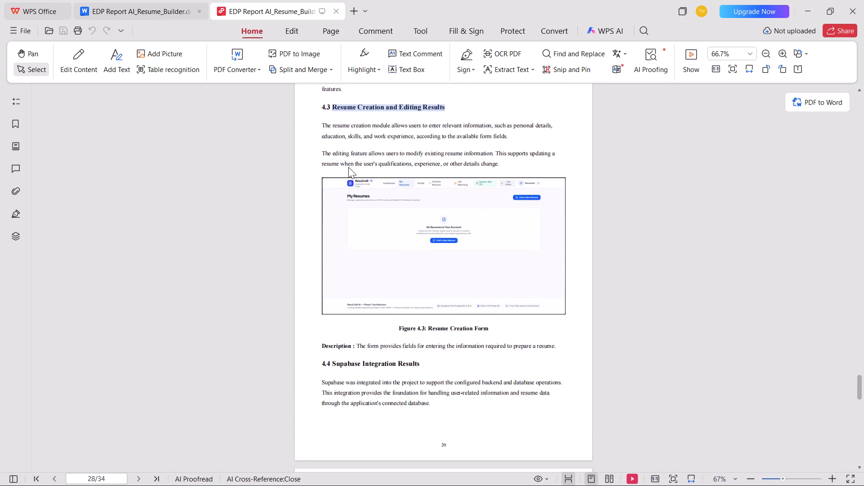
scroll(357, 230, "down", 14)
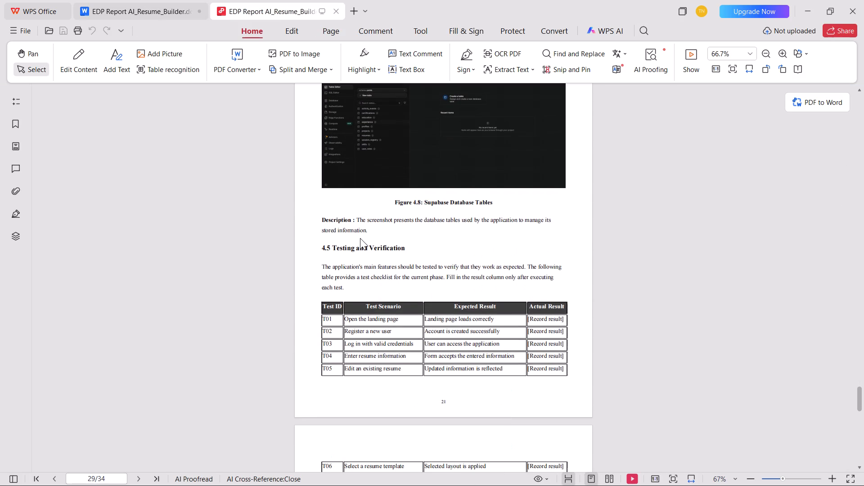
key("ctrl+Tab")
scroll(481, 296, "down", 1)
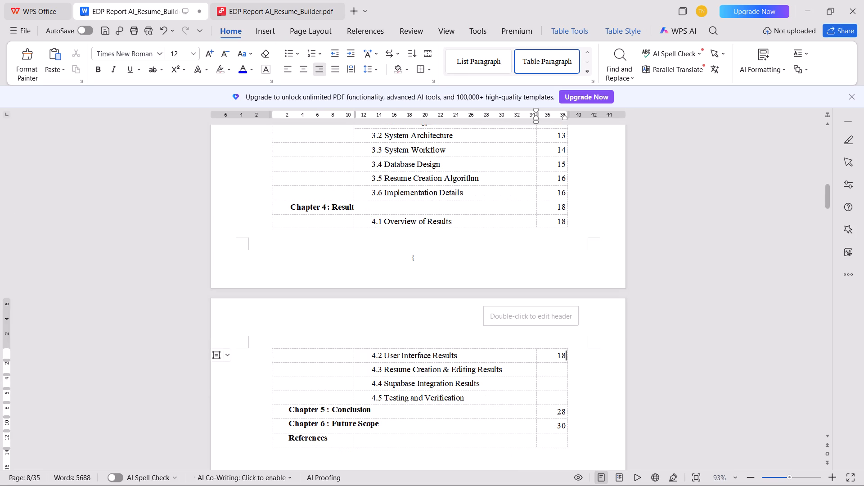
key("Down")
type("2020")
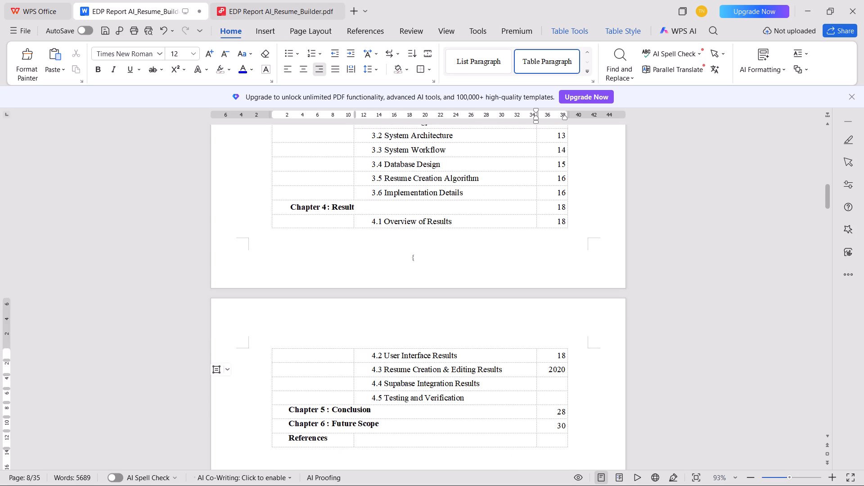
key("BackSpace")
key("BackSpace")
key("Down")
type("20")
Set the contents page number of 4.5 Testing and Verification to 21.
key("Down")
type("21")
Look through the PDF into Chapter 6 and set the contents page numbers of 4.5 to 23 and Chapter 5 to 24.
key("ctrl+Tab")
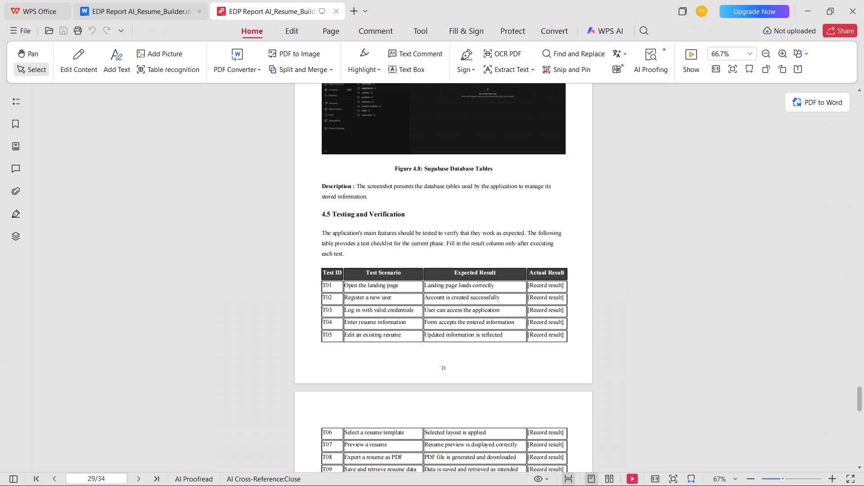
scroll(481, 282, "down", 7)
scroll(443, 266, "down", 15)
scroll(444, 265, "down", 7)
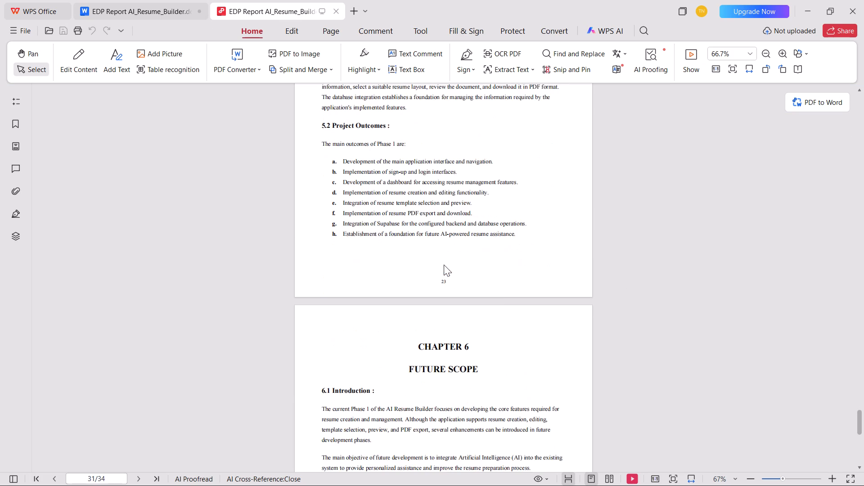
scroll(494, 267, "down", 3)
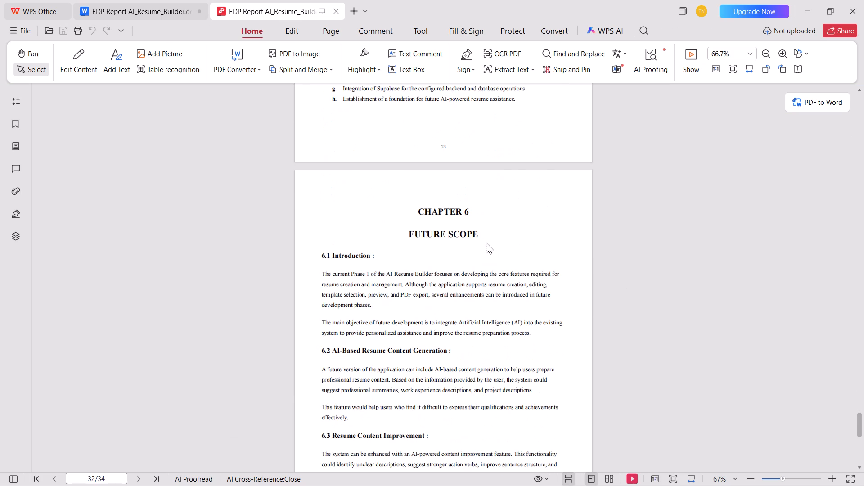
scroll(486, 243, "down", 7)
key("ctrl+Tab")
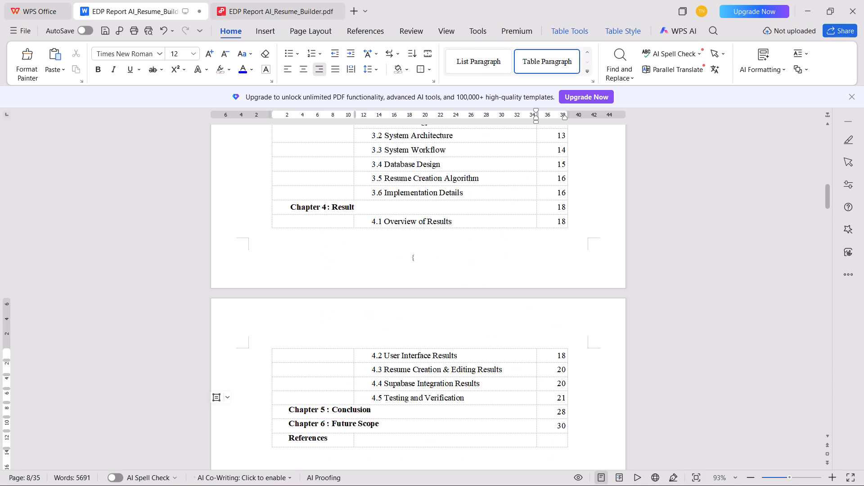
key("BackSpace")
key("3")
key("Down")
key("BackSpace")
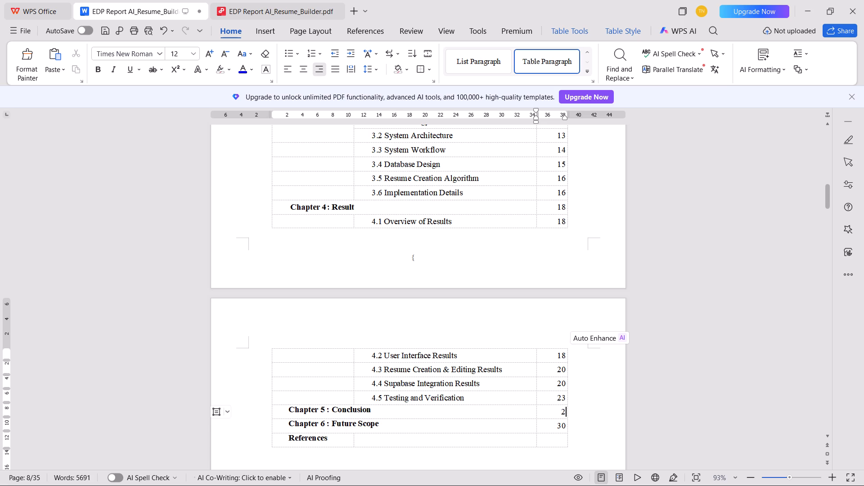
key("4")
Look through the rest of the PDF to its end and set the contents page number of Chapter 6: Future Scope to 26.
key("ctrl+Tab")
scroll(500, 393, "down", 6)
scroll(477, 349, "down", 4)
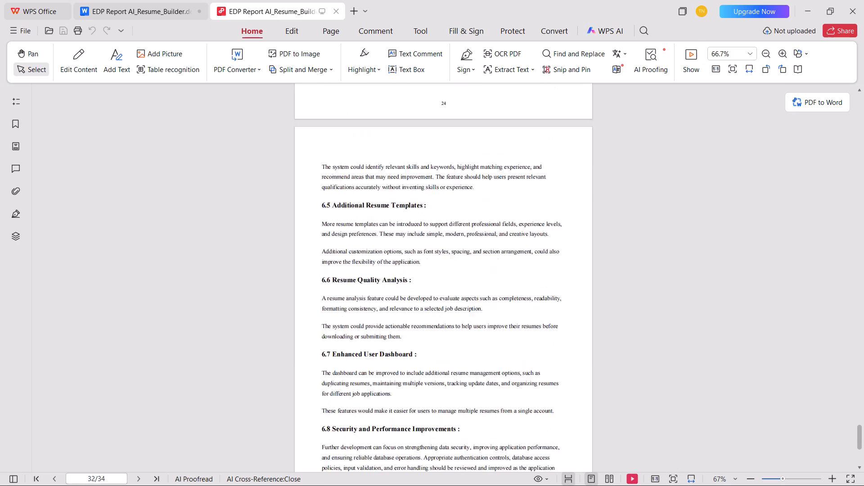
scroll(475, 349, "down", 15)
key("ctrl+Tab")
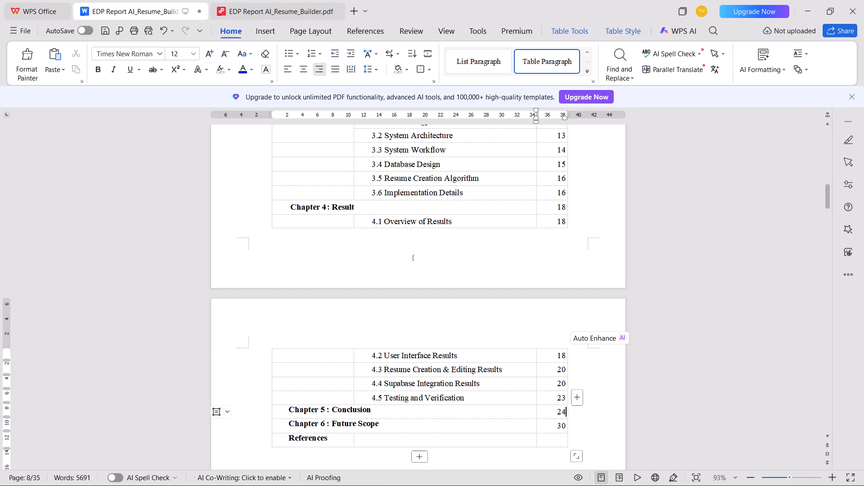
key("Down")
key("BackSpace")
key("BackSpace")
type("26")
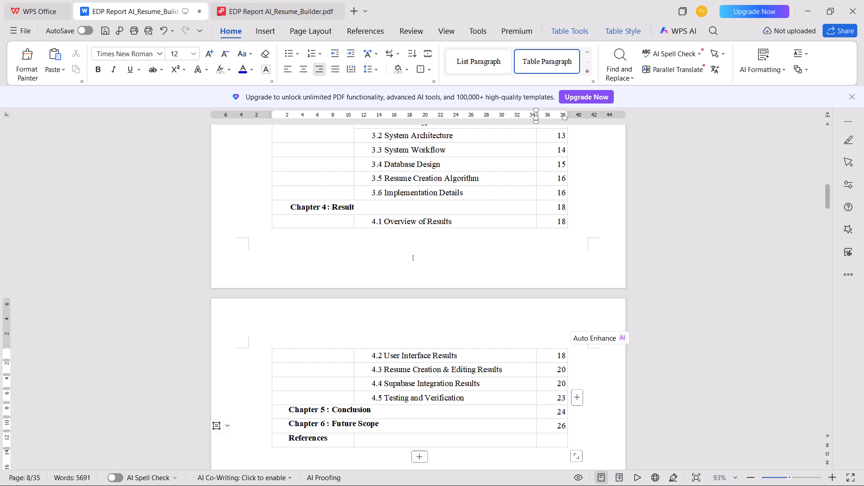
Recheck the PDF pages from the References back to section 4.5 and set the contents page number of 4.5 to 21.
key("ctrl+Tab")
scroll(417, 297, "up", 7)
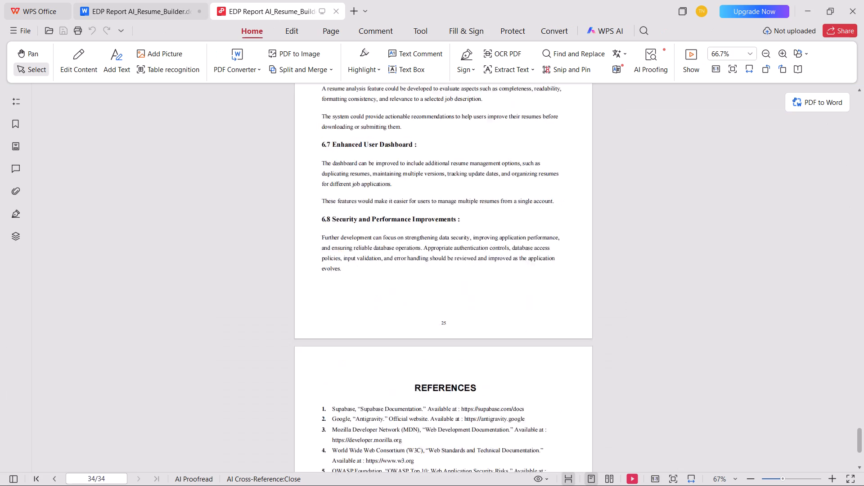
scroll(418, 291, "up", 20)
scroll(418, 291, "up", 19)
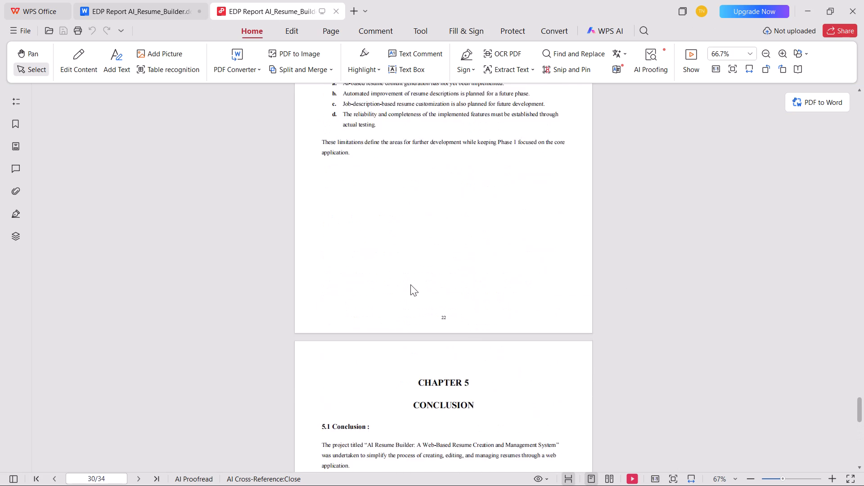
scroll(410, 284, "up", 9)
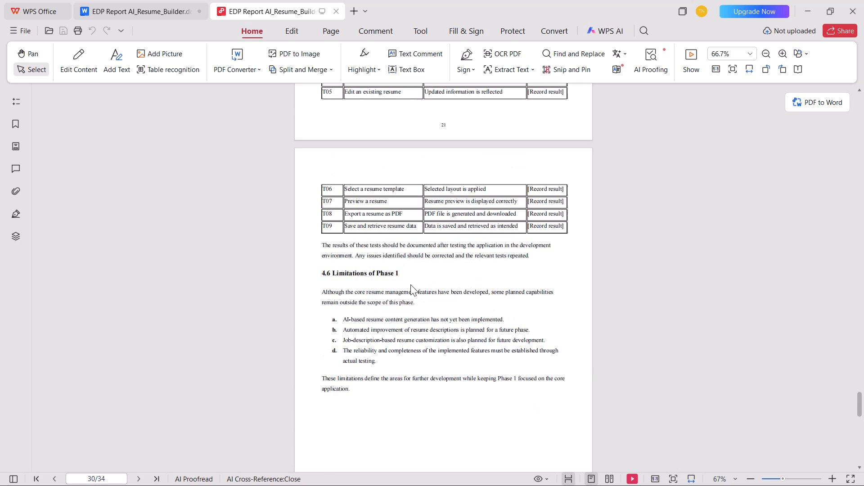
key("ctrl+Tab")
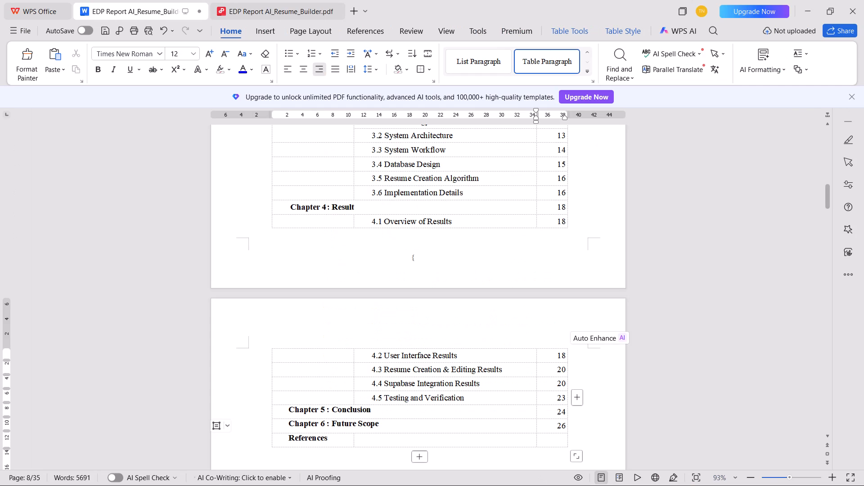
left_click(563, 398)
key("Right")
key("BackSpace")
key("1")
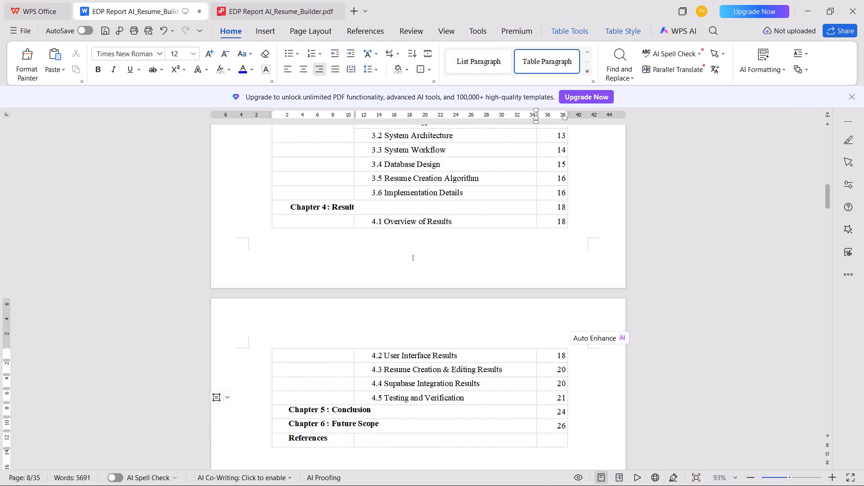
Set the contents page numbers of Chapter 5 to 23, Chapter 6 to 24 and References to 26, and save the document.
key("Down")
key("BackSpace")
key("3")
key("Down")
key("BackSpace")
key("4")
key("Down")
type("26")
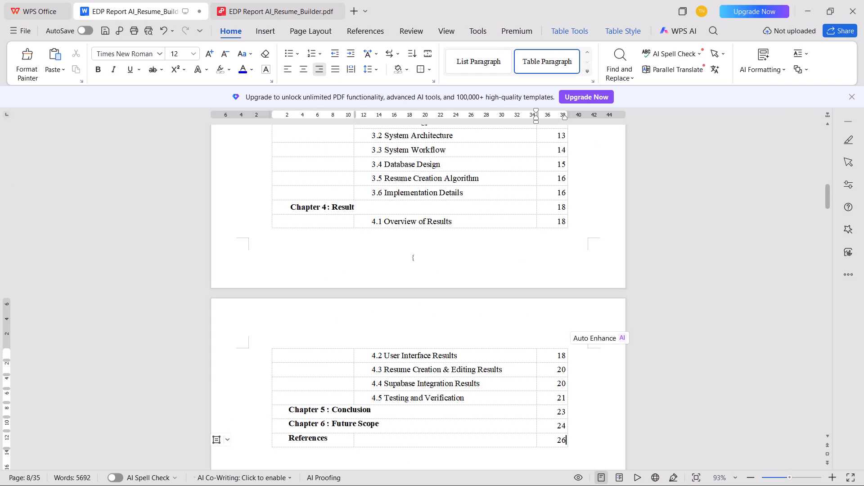
key("ctrl+s")
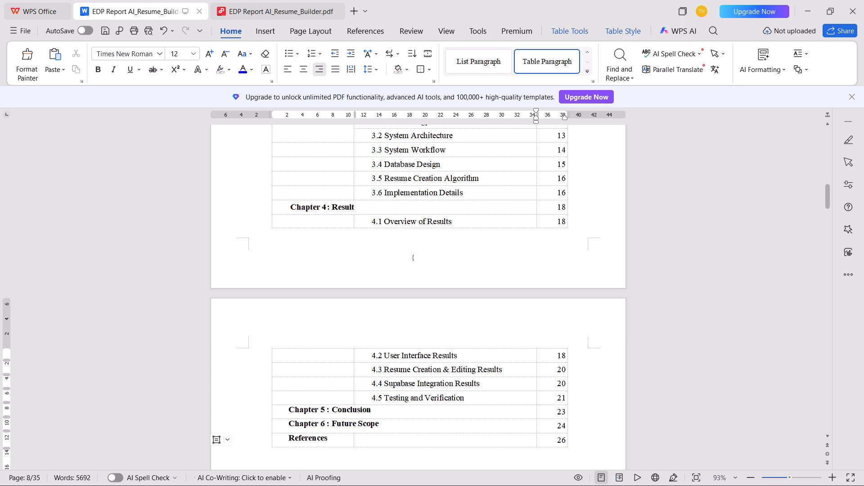
View the Word document's List of Figures, and look through the PDF from its beginning for the first figure and its caption.
scroll(382, 318, "down", 12)
scroll(318, 287, "down", 15)
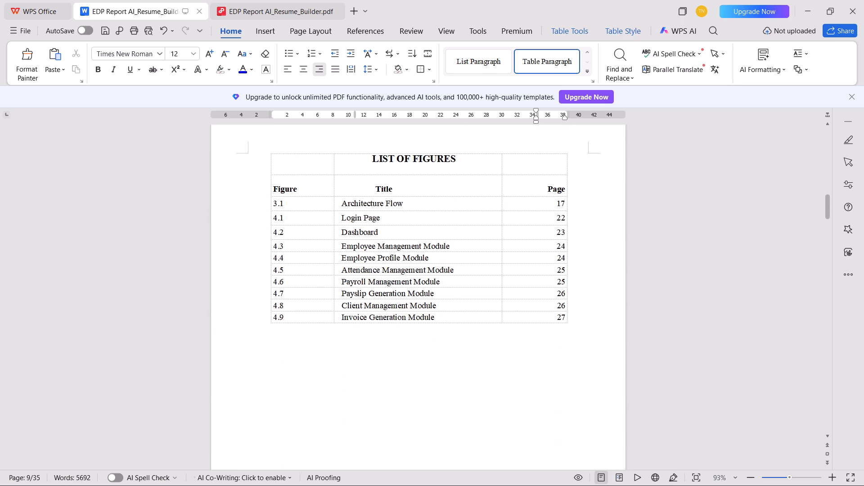
key("ctrl+Tab")
scroll(463, 303, "up", 12)
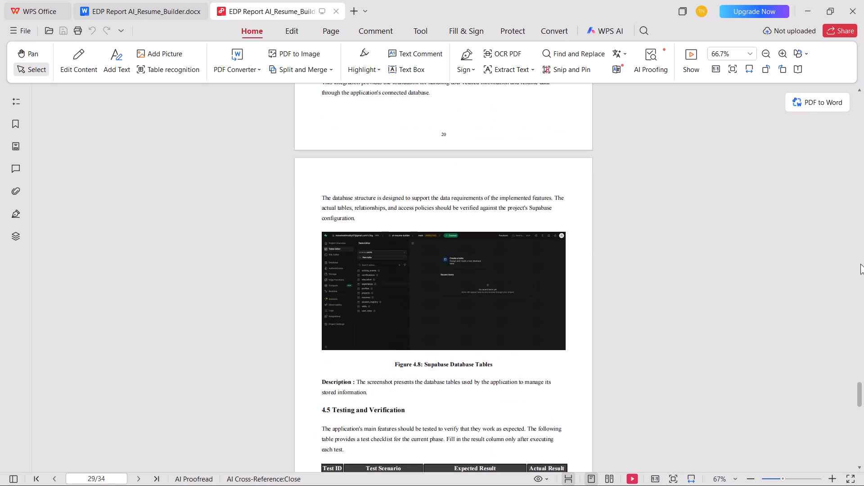
left_click_drag(859, 393, 851, 7)
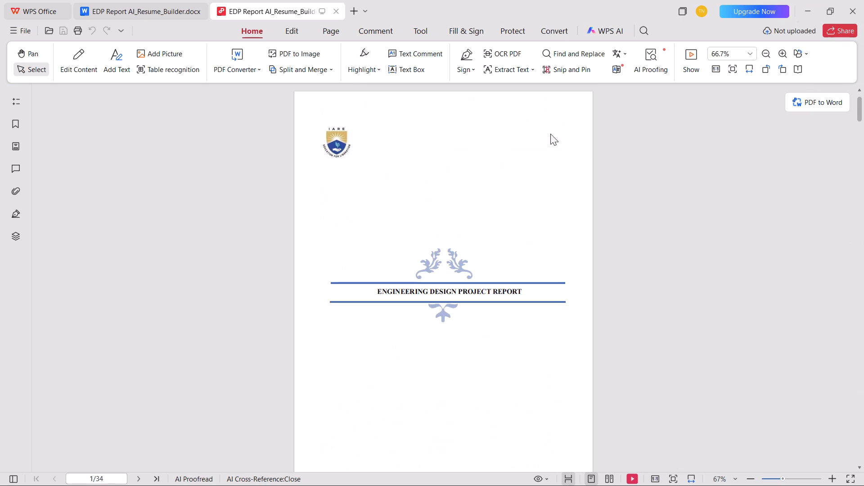
scroll(436, 175, "down", 20)
scroll(436, 175, "down", 5)
scroll(368, 205, "down", 3)
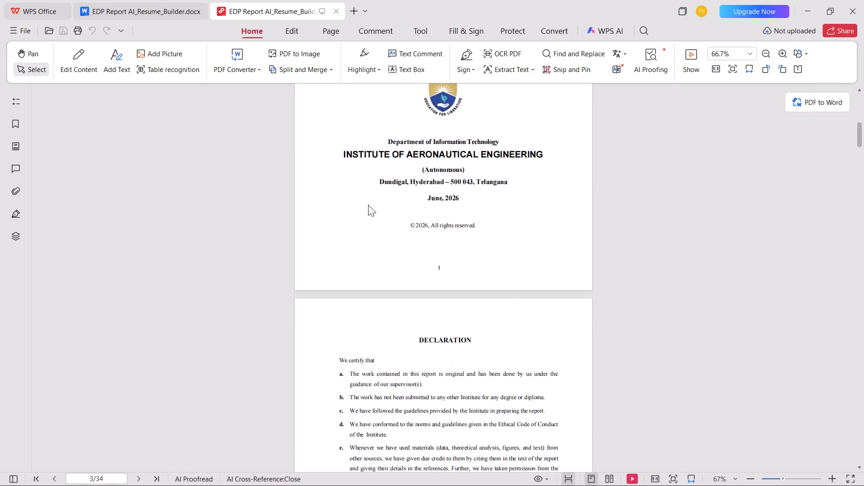
scroll(368, 205, "down", 5)
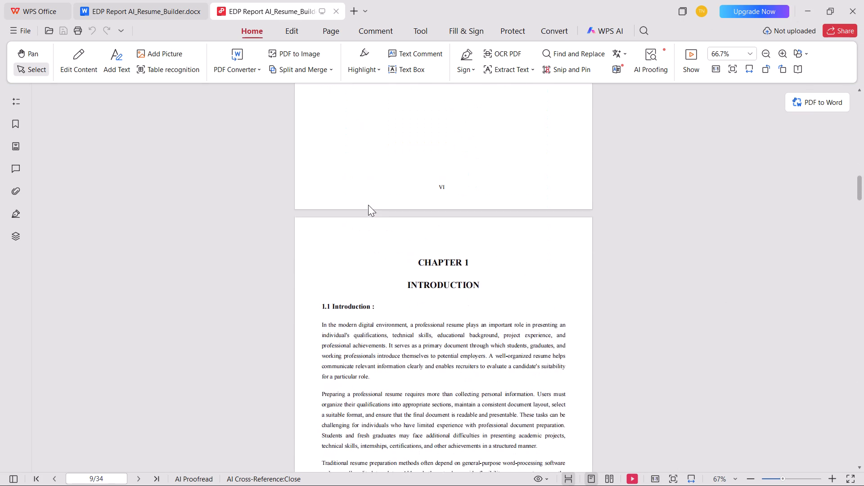
scroll(368, 205, "down", 6)
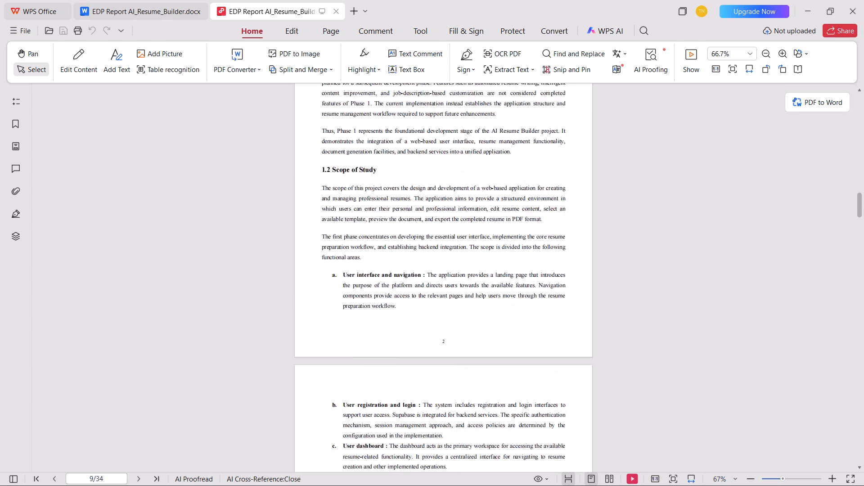
scroll(368, 205, "down", 4)
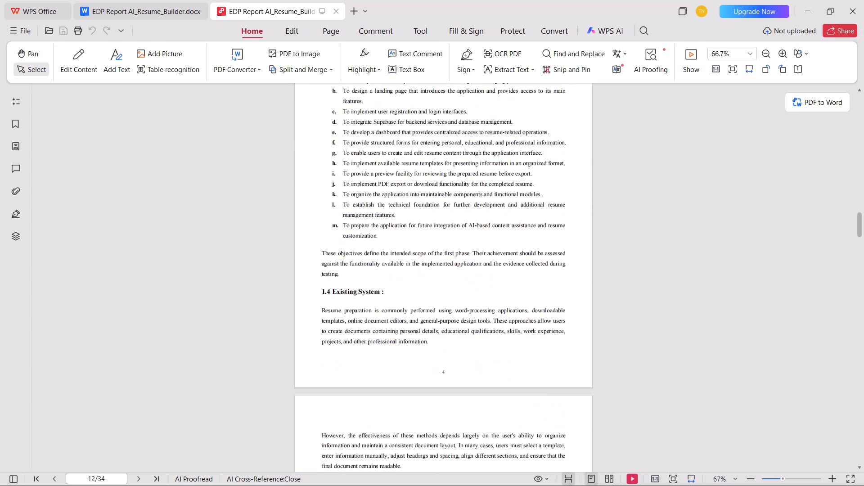
scroll(368, 205, "down", 5)
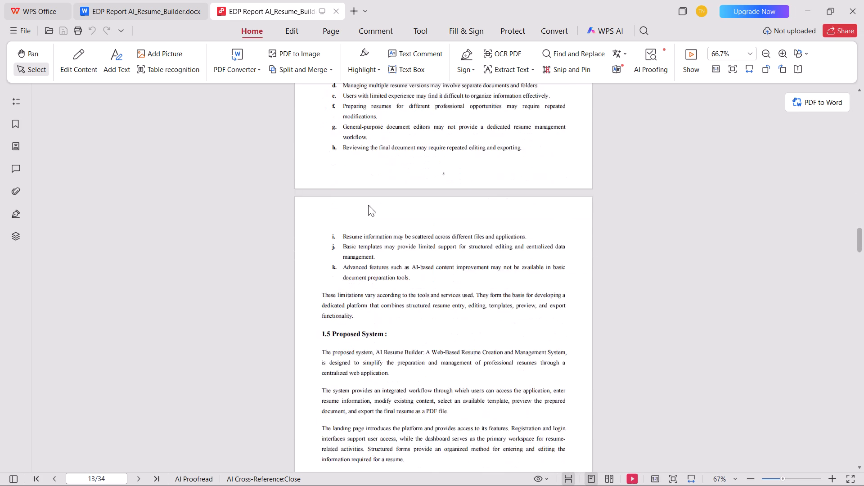
scroll(368, 205, "down", 5)
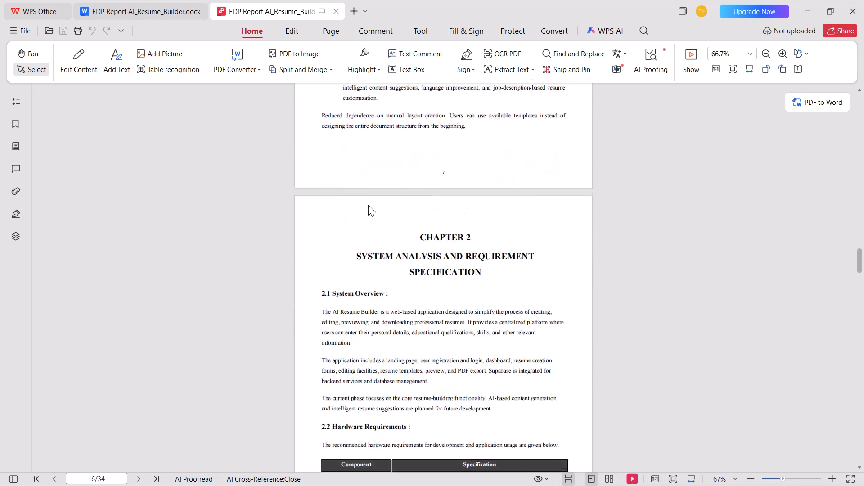
scroll(368, 205, "down", 9)
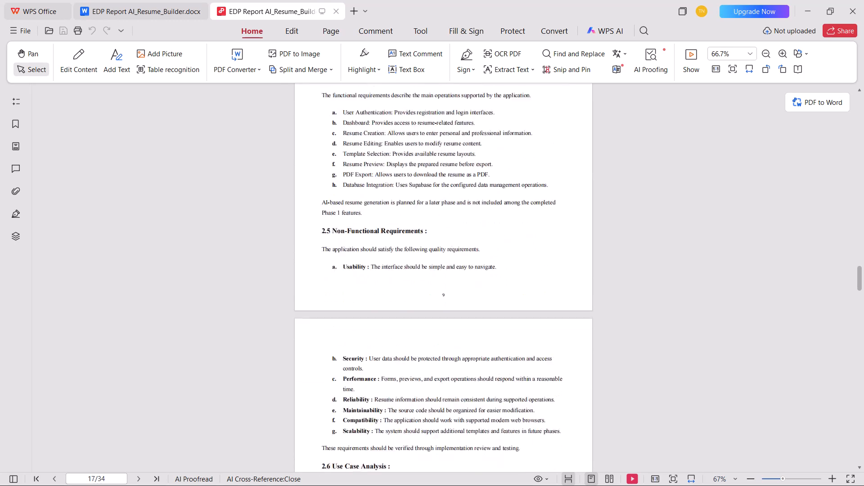
scroll(368, 205, "down", 5)
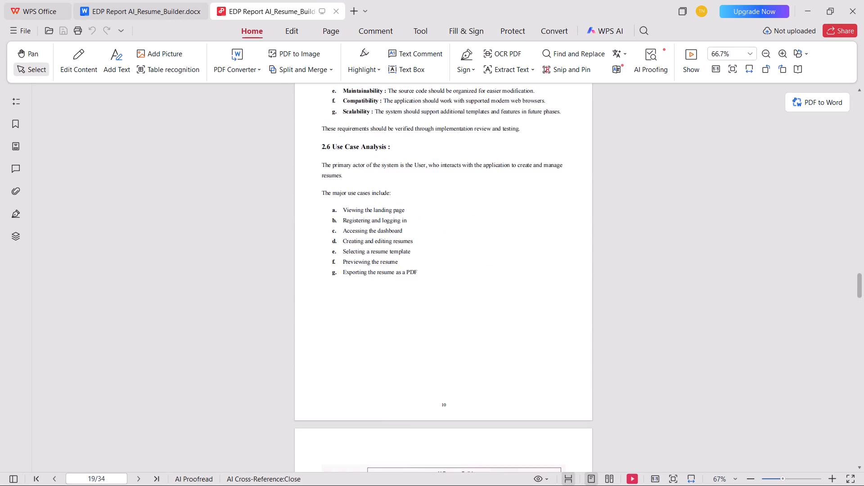
scroll(373, 228, "down", 1)
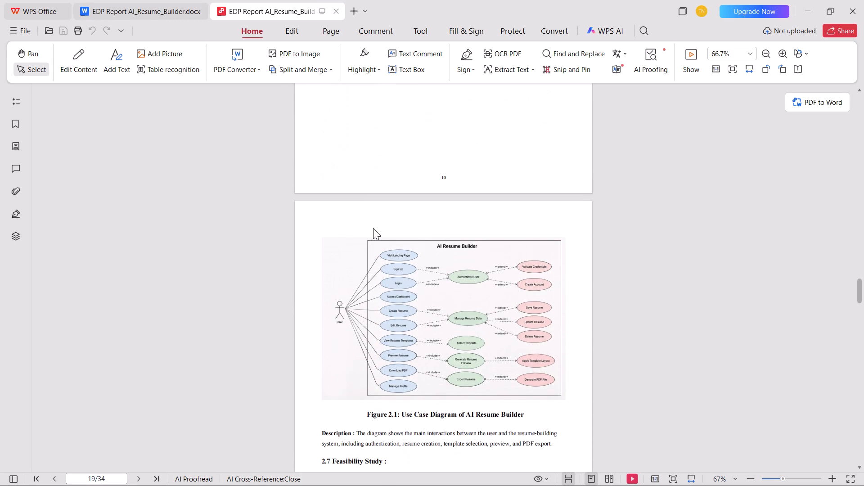
Clear all old figure numbers, titles and page numbers below the header row of the Word List of Figures table.
key("ctrl+Tab")
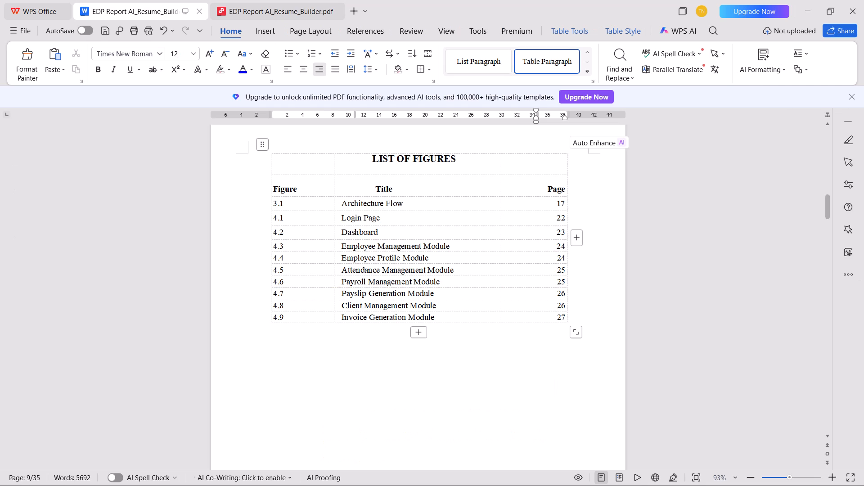
left_click_drag(298, 205, 302, 312)
key("Delete")
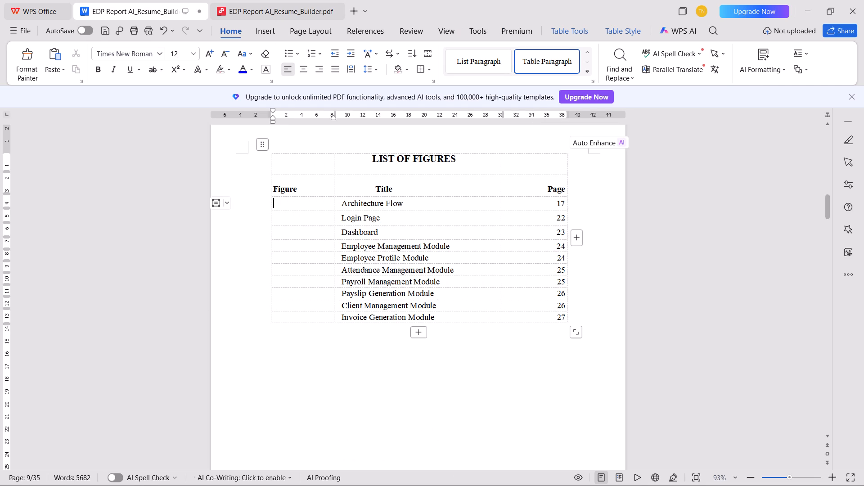
left_click_drag(422, 202, 438, 312)
key("Delete")
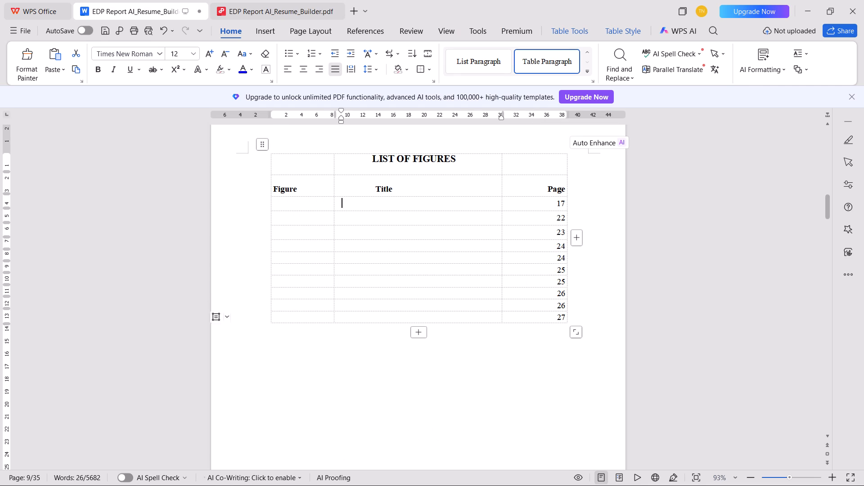
left_click_drag(524, 205, 518, 315)
key("Delete")
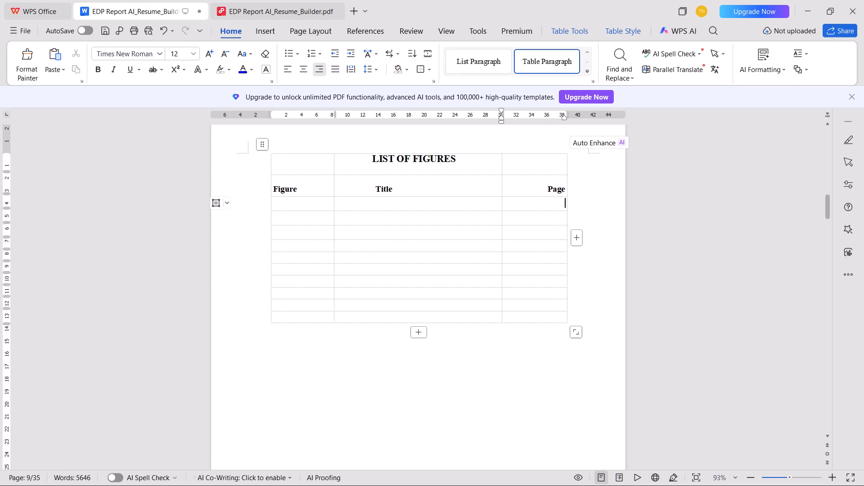
Fill the first List of Figures row in the Word document with figure 2.1, "Use Case Diagram of AI Resume Builder", page 11.
left_click(300, 203)
type("2.1")
key("Tab")
type("Use")
key("space")
type("Case Diagram of")
key("space")
key("ctrl+Tab")
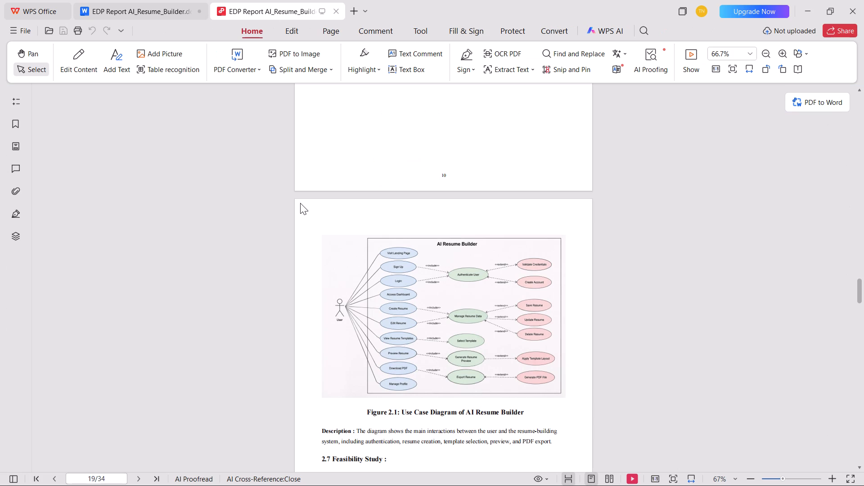
key("ctrl+Tab")
type("AI Resume Builder")
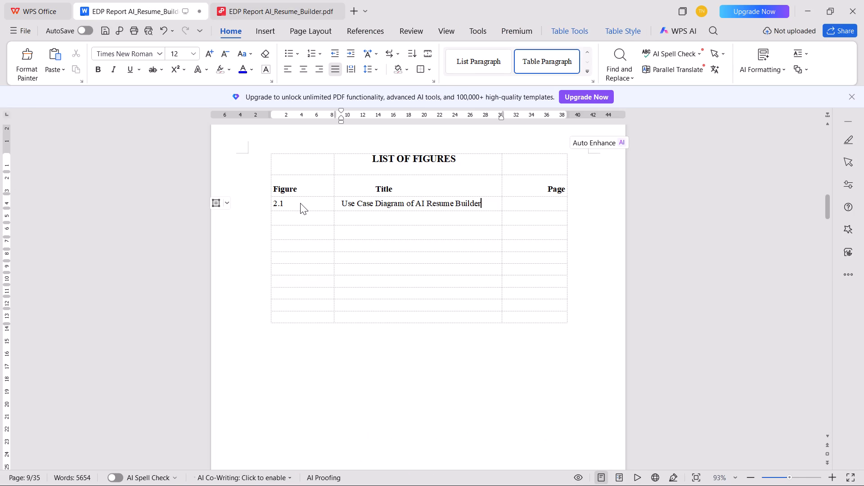
key("Tab")
key("ctrl+Tab")
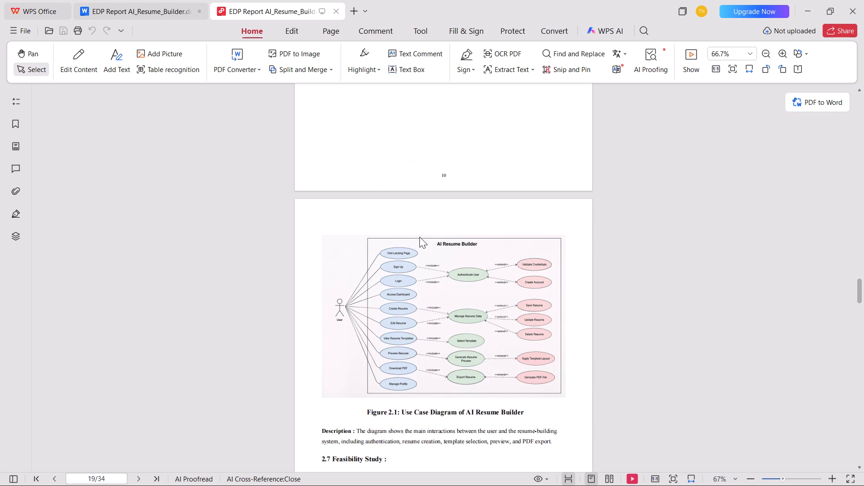
key("ctrl+Tab")
type("11")
Find Figure 3.1 in the PDF and add it to the List of Figures as "Development Methodology FlowChart", page 12.
key("ctrl+Tab")
scroll(423, 235, "down", 19)
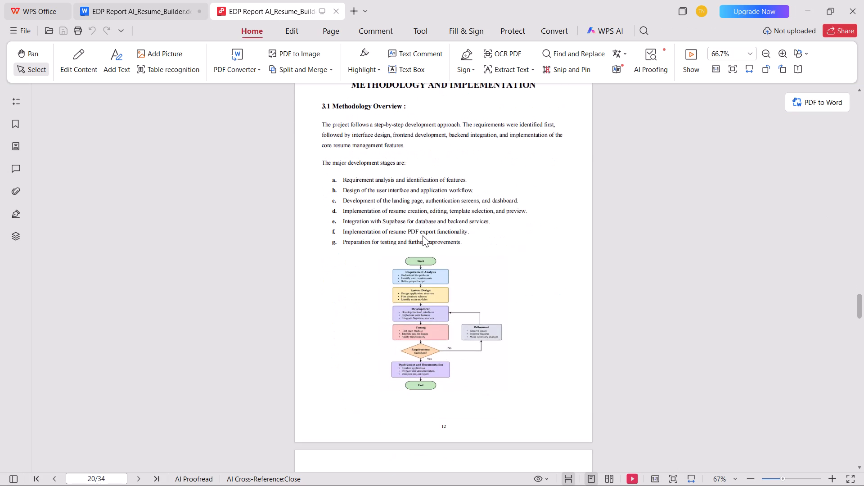
scroll(423, 235, "down", 1)
key("ctrl+Tab")
left_click(287, 216)
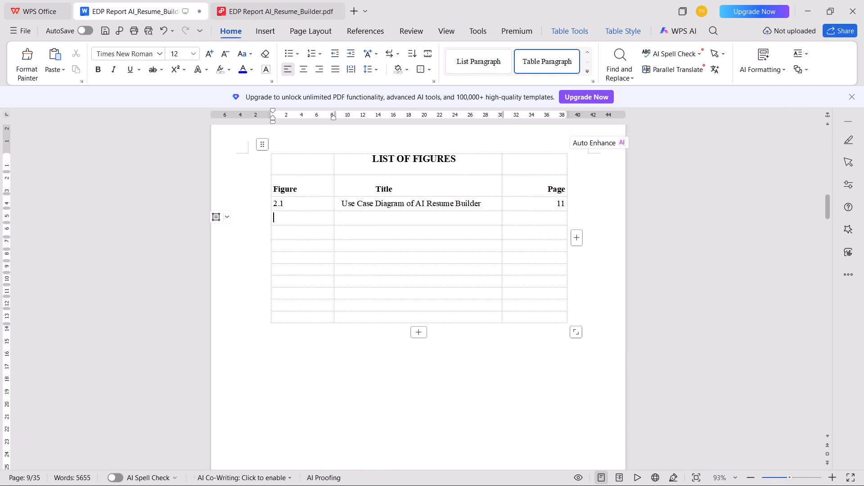
type("3.1")
key("Tab")
key("ctrl+Tab")
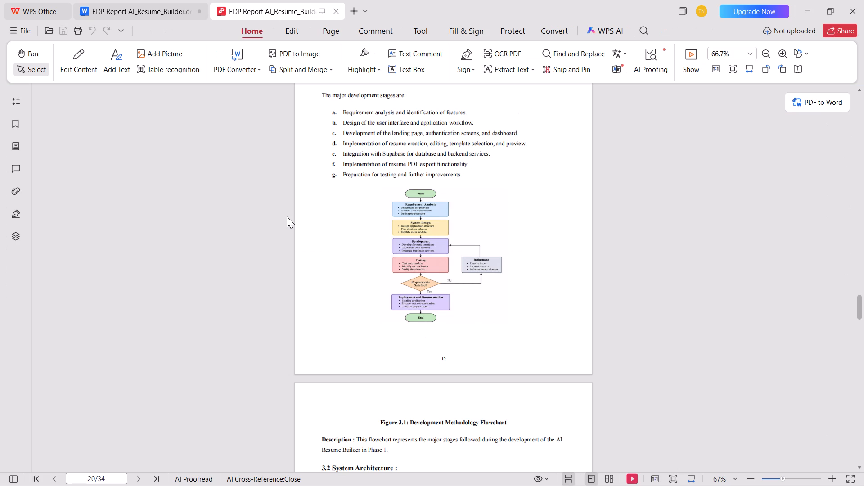
key("ctrl+Tab")
type("Development")
key("space")
type("Methodology")
key("ctrl+Tab")
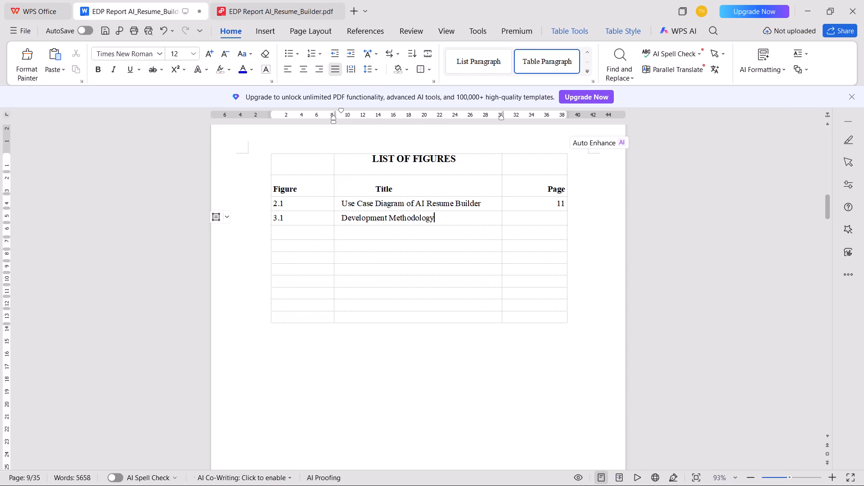
key("ctrl+Tab")
key("space")
type("Flow")
type("Chart")
key("ctrl+Tab")
key("ctrl+Tab")
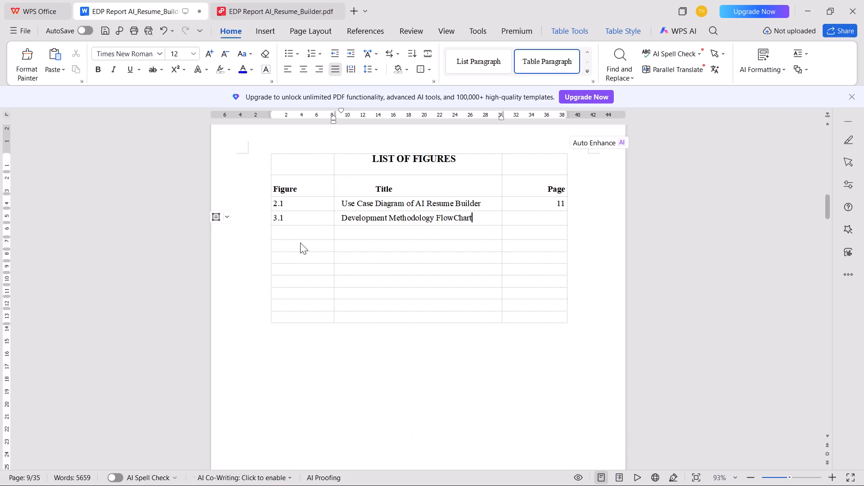
key("Tab")
type("12")
Find Figure 3.2 in the PDF and add it to the List of Figures as "System Architecture", page 13.
key("ctrl+Tab")
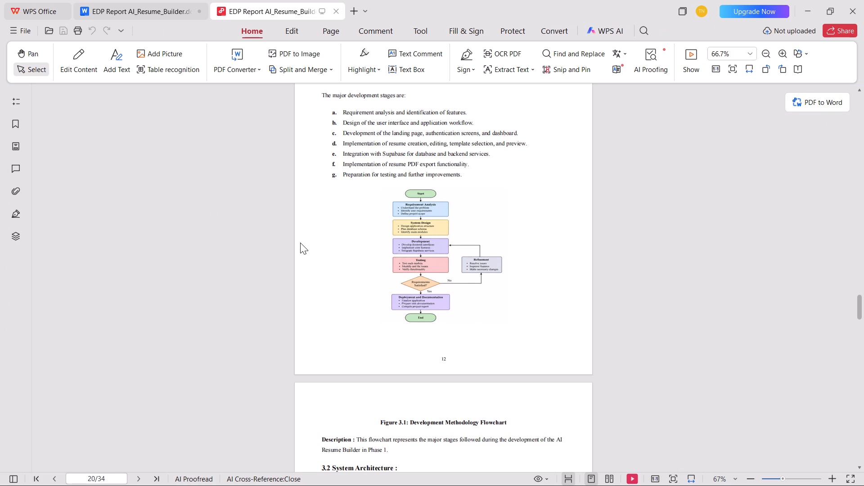
scroll(300, 243, "down", 9)
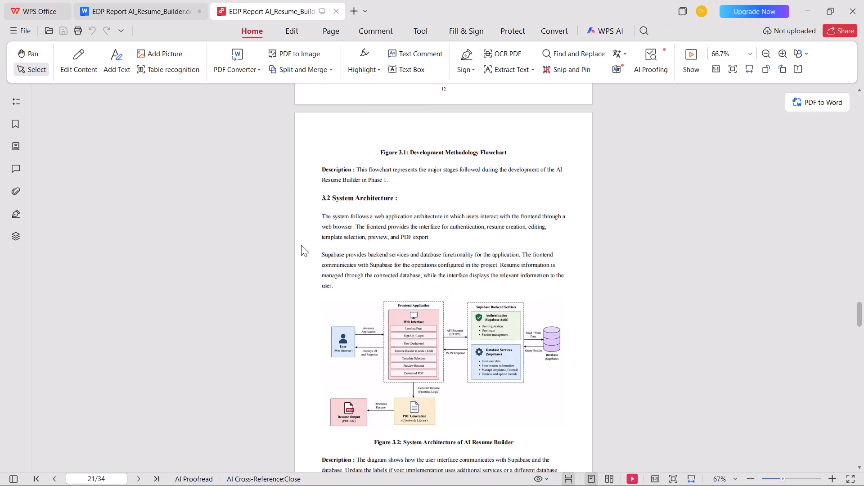
key("ctrl+Tab")
left_click(299, 228)
type("3.2")
key("Tab")
type("System Acrt")
key("BackSpace")
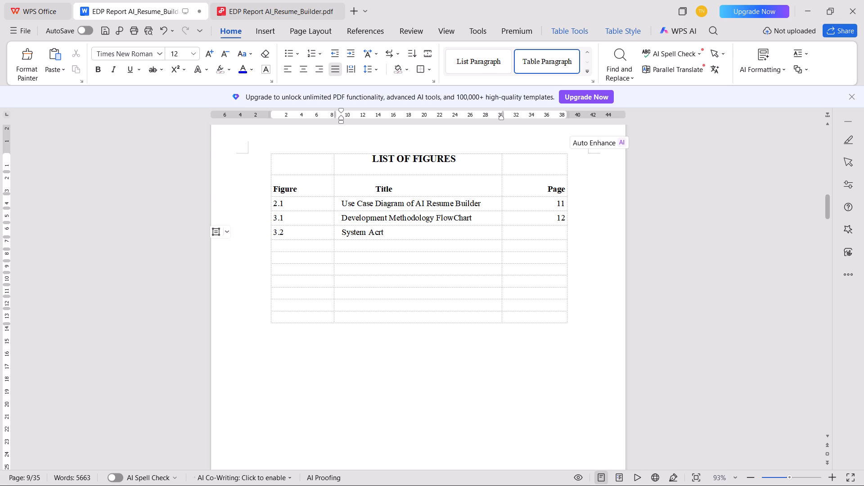
key("BackSpace")
key("BackSpace")
type("rchitecture")
key("Tab")
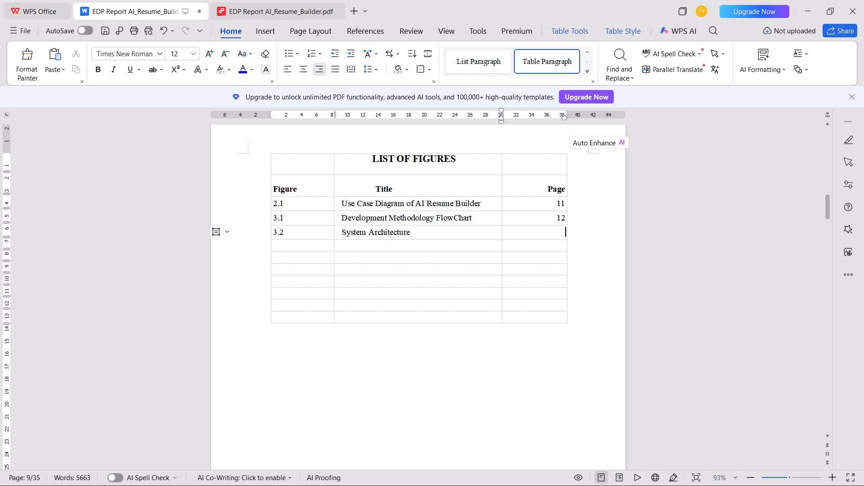
key("ctrl+Tab")
scroll(292, 244, "down", 2)
key("ctrl+Tab")
type("13")
Find Figure 3.3 in the PDF and add it to the List of Figures as "Activity Diagram for Resume Creation", page 14.
key("Down")
key("Left")
key("Left")
key("ctrl+Tab")
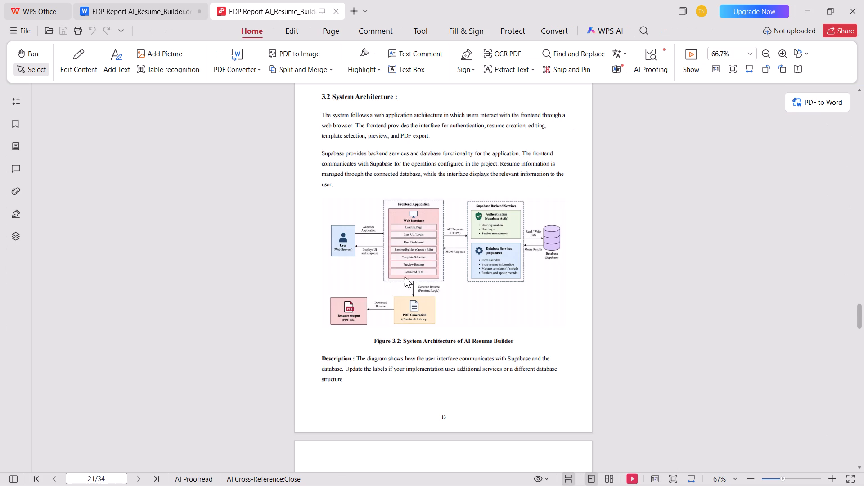
scroll(405, 276, "down", 13)
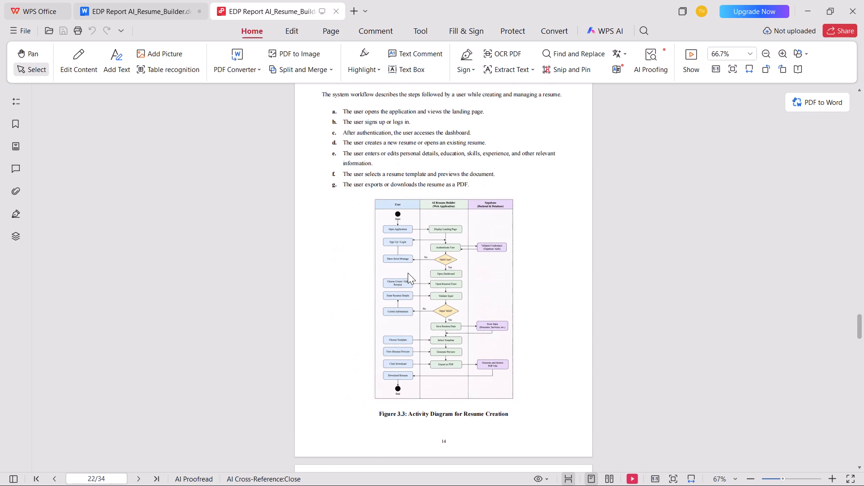
key("ctrl+Tab")
type("3.3")
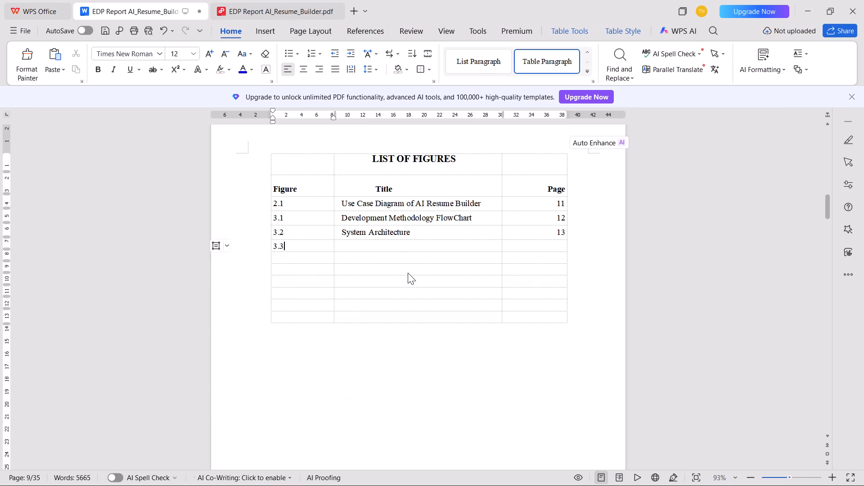
key("Tab")
key("ctrl+Tab")
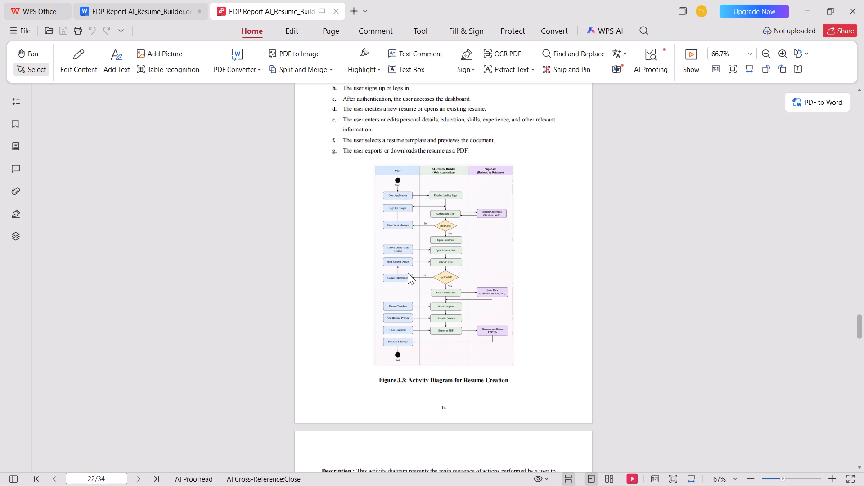
key("ctrl+Tab")
type("Activity Diagram for")
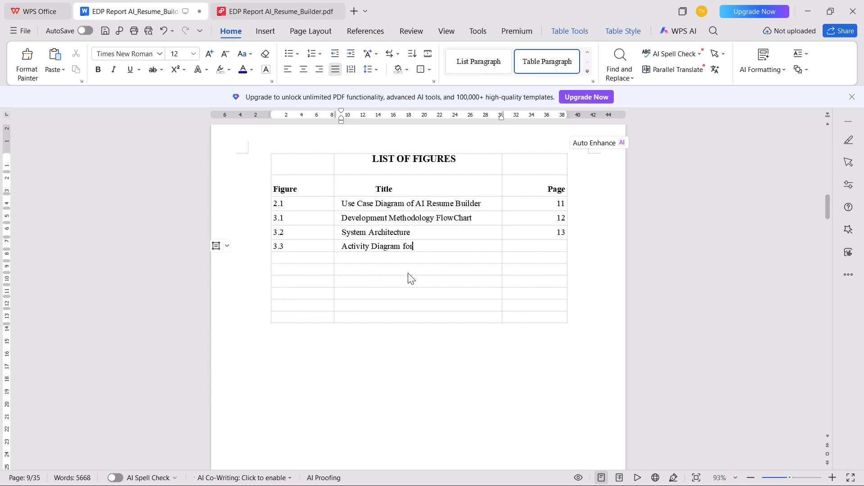
key("space")
key("ctrl+Tab")
key("ctrl+Tab")
type("Resum")
key("space")
key("BackSpace")
type("e Creation")
key("Tab")
key("ctrl+Tab")
key("ctrl+Tab")
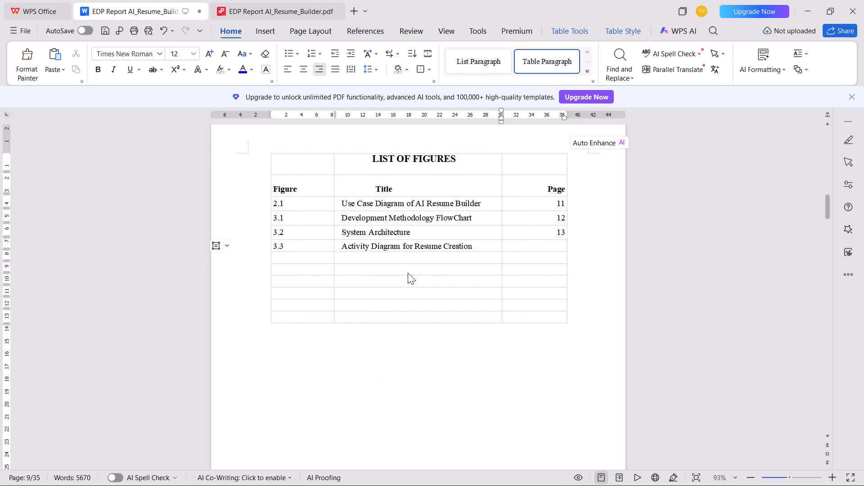
type("14")
Find Figure 3.4 in the PDF and add it to the List of Figures as "Entity RelationShip (ER) Diagram", page 15.
key("Down")
key("Left")
key("Left")
key("ctrl+Tab")
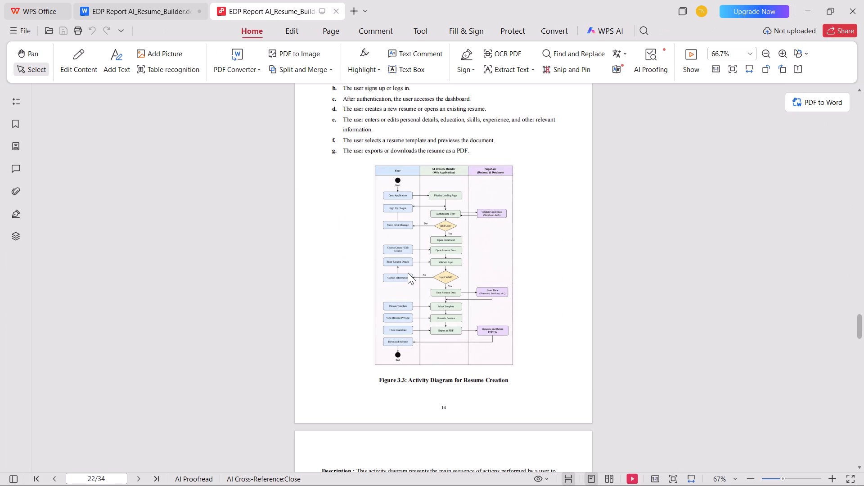
scroll(408, 273, "down", 13)
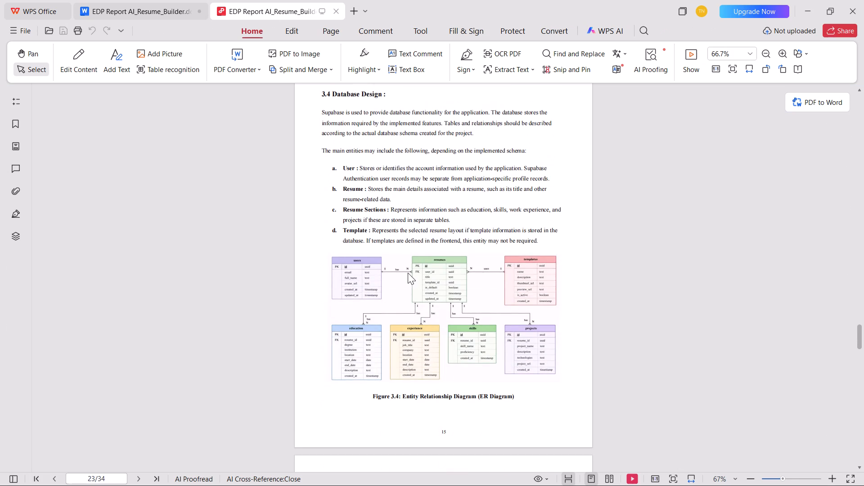
key("ctrl+Tab")
type("3.4")
key("Tab")
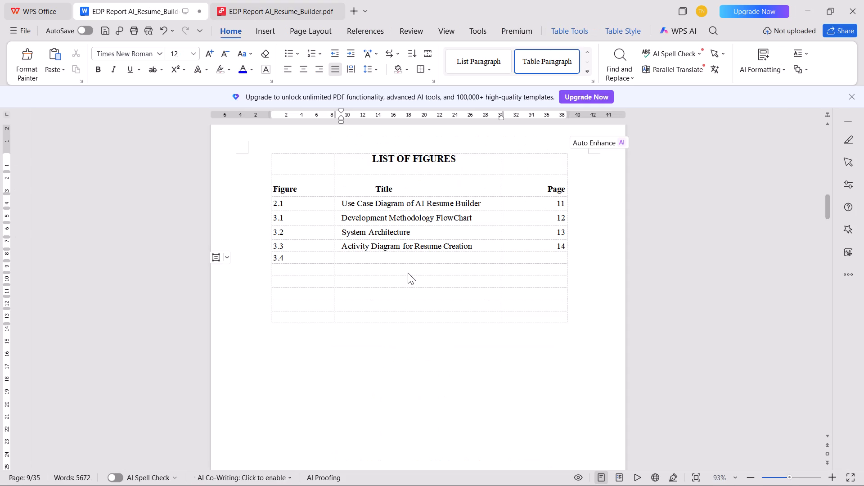
type("Entity RelationS")
type("hip Diafr")
key("ctrl+BackSpace")
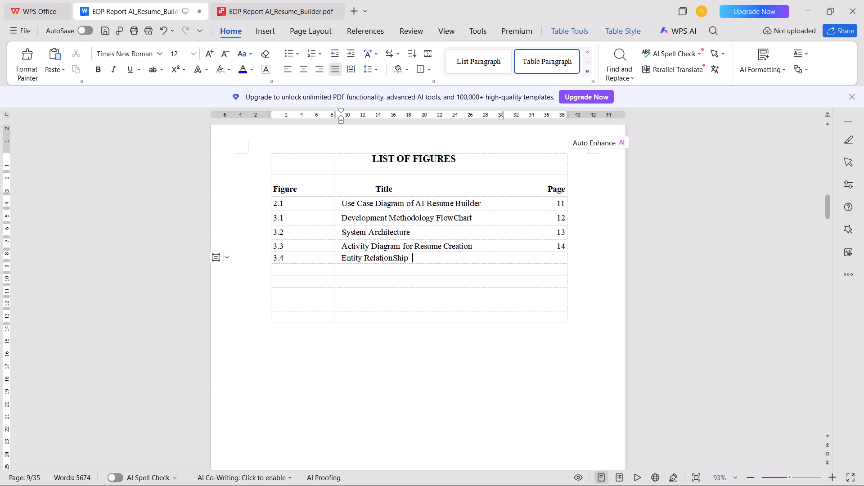
type("()")
key("Left")
type("ER")
key("Right")
key("space")
type("Diagram")
key("ctrl+Tab")
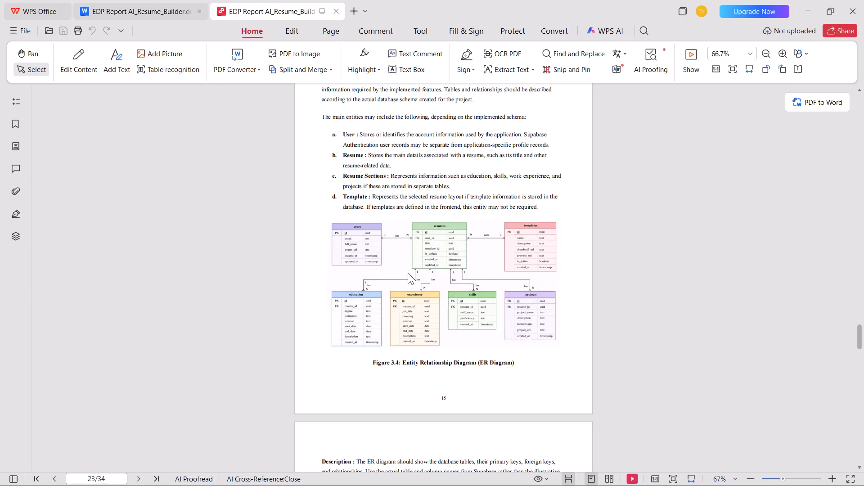
key("ctrl+Tab")
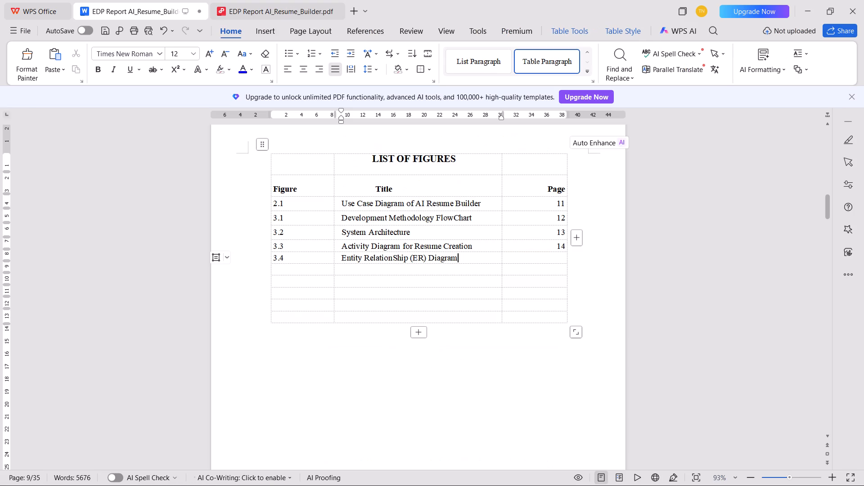
key("ctrl+Tab")
key("ctrl+Tab")
key("Tab")
type("15")
Find Figure 4.1 in the PDF and add it to the List of Figures as "Landing Page of AI Resume Builder", page 19.
key("ctrl+Tab")
scroll(531, 312, "down", 3)
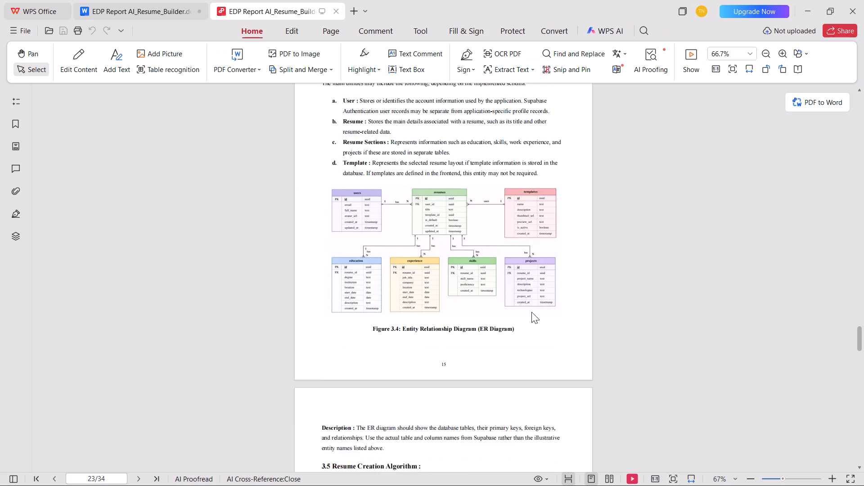
scroll(531, 312, "down", 12)
scroll(531, 312, "down", 13)
scroll(420, 283, "up", 1)
scroll(420, 283, "down", 10)
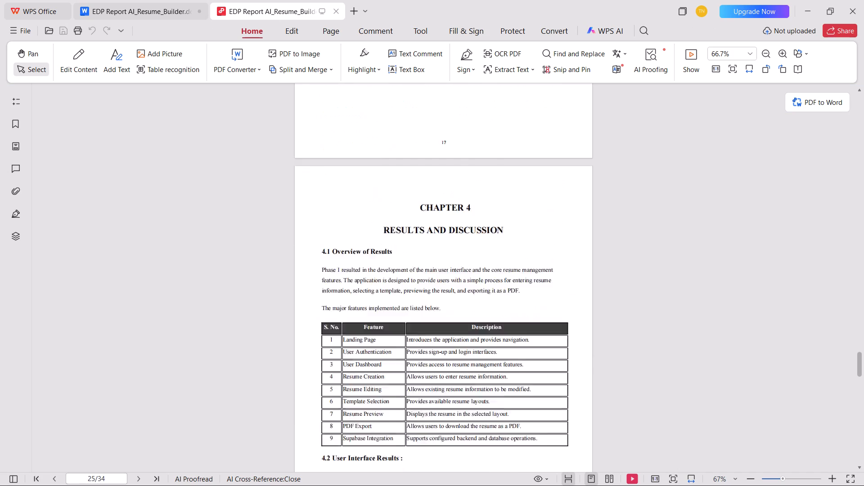
scroll(385, 310, "down", 13)
key("ctrl+Tab")
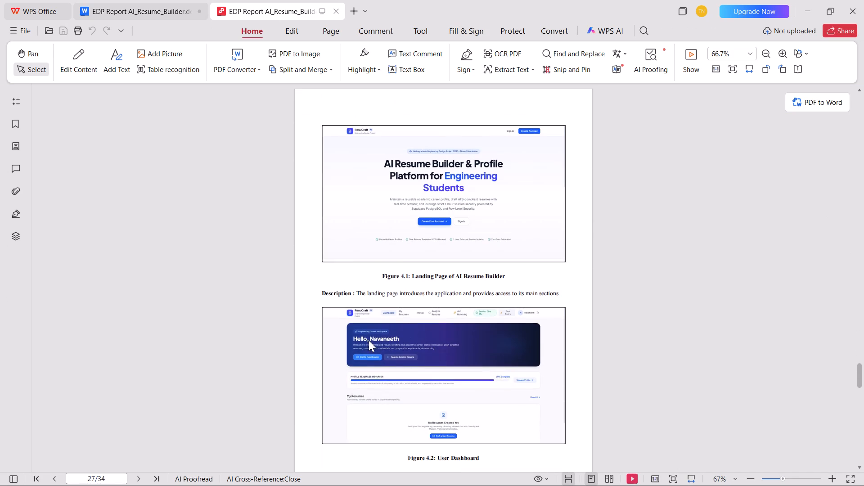
left_click(294, 270)
type("4.1")
key("Tab")
type("Landing ag")
key("BackSpace")
key("BackSpace")
type("Page of the")
key("BackSpace")
key("BackSpace")
key("BackSpace")
key("ctrl+Tab")
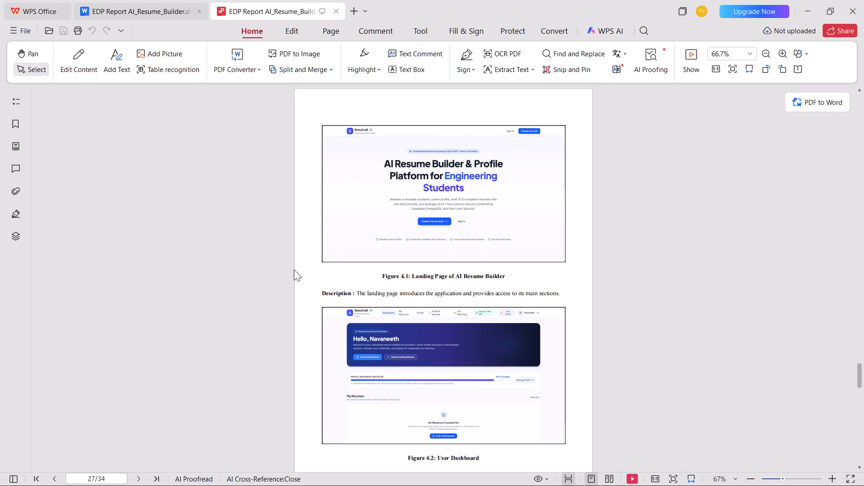
key("ctrl+Tab")
type("AI Resume Builder")
key("Tab")
key("ctrl+Tab")
scroll(390, 316, "down", 3)
key("ctrl+Tab")
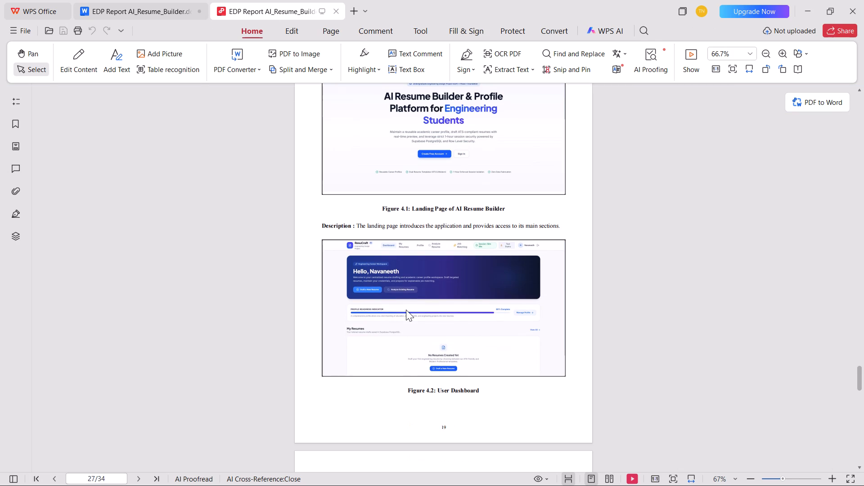
type("19")
Find Figure 4.2 in the PDF and add it to the List of Figures as "User Dashboard", page 19.
key("Down")
type("19")
key("Left")
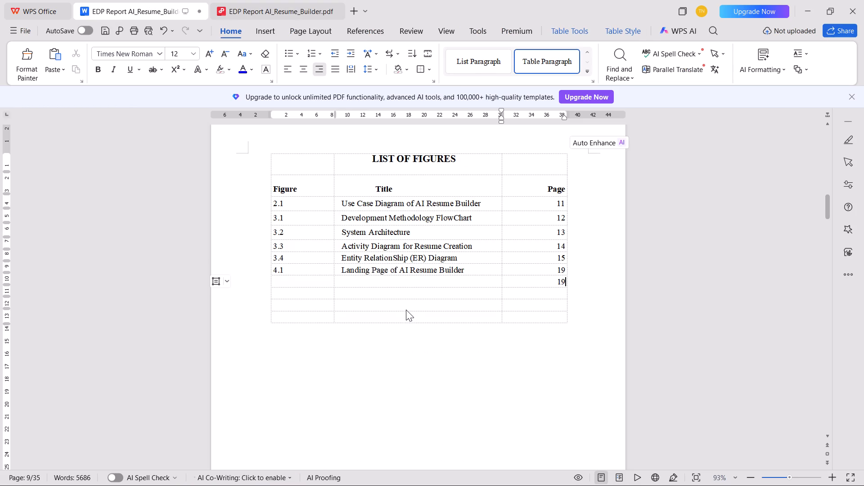
key("ctrl+Tab")
key("ctrl+Tab")
key("shift+u")
key("BackSpace")
key("Left")
key("Left")
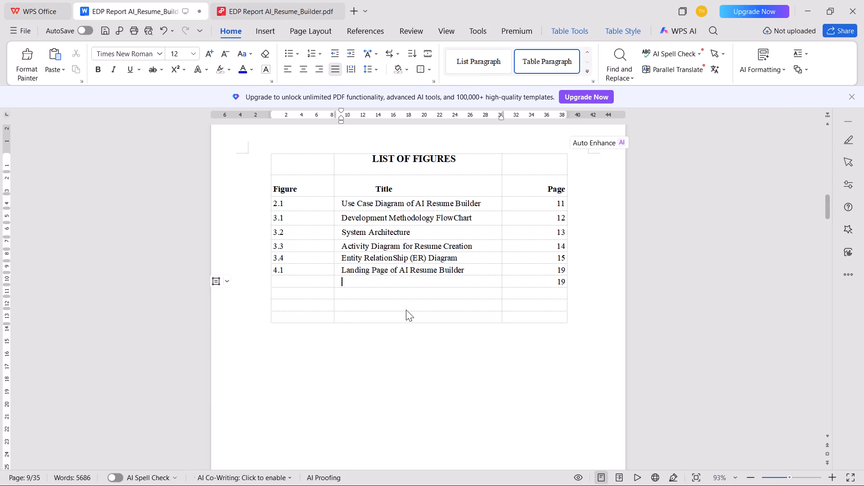
key("alt+Tab")
key("alt+Tab")
key("ctrl+Tab")
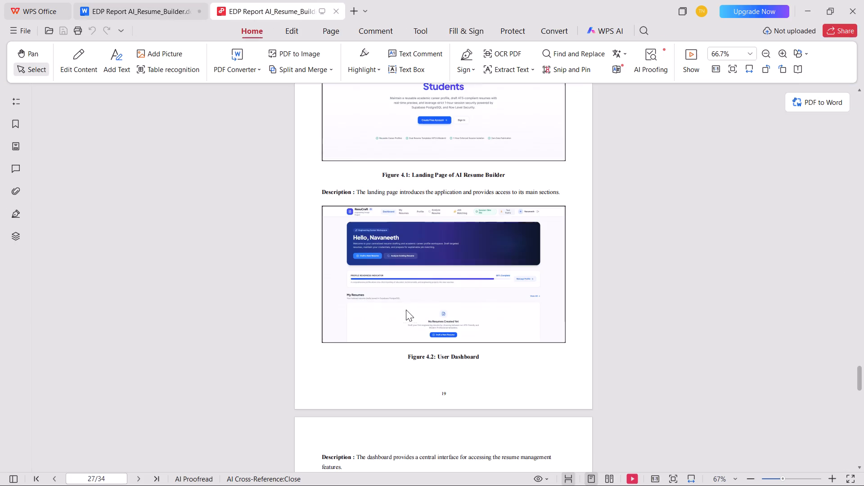
key("ctrl+Tab")
type("User Dashboard")
key("Left")
key("ctrl+Left")
key("ctrl+Left")
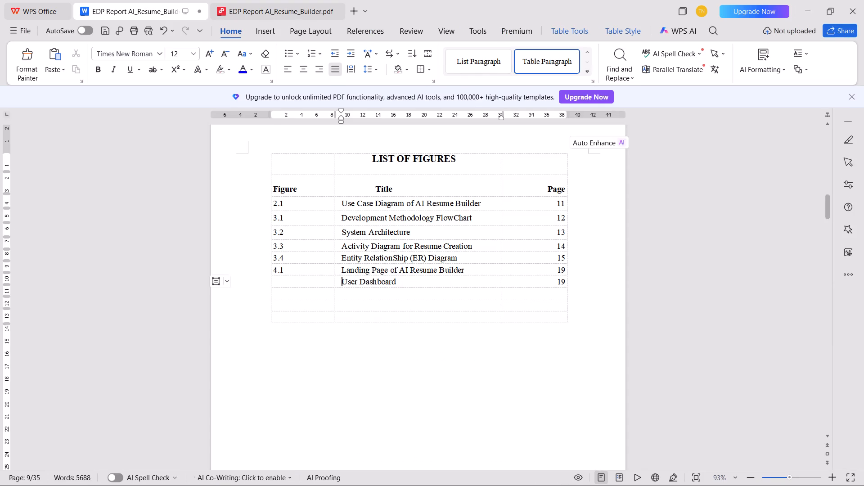
key("Left")
type("4.2")
Find Figure 4.3 in the PDF and add it to the List of Figures as "Resume Creation Form", page 20.
key("Down")
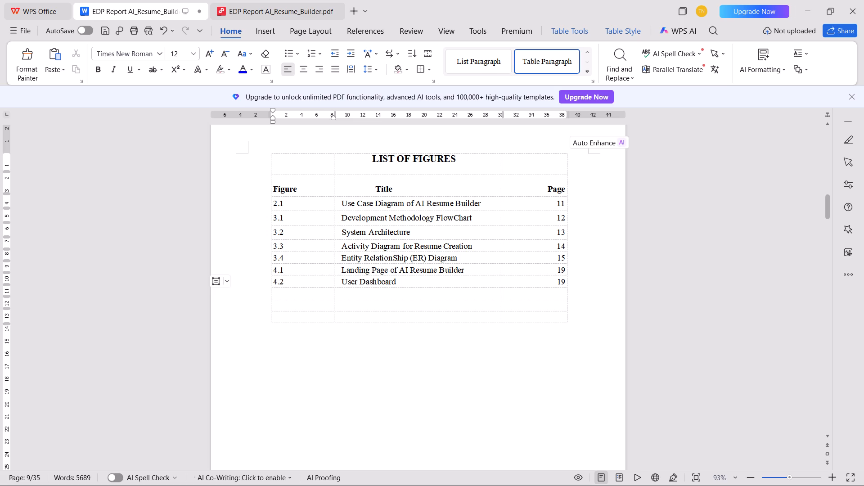
type("4.3")
key("Tab")
key("alt+Tab")
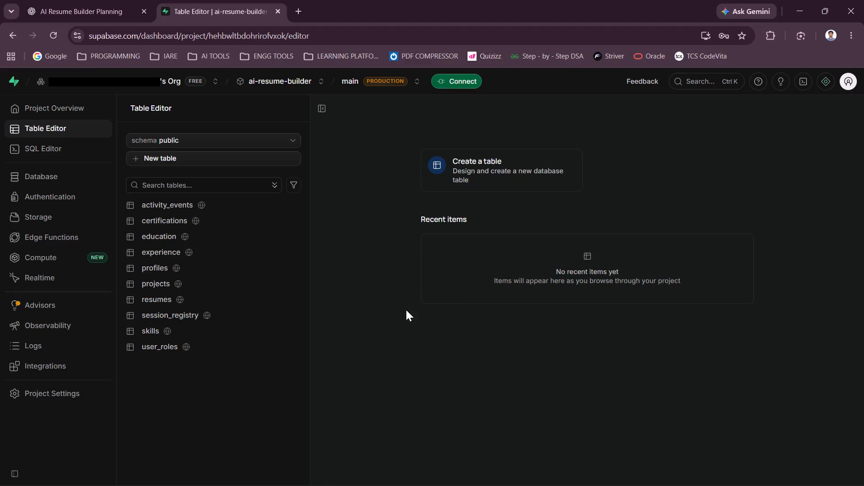
key("alt+Tab")
key("ctrl+Tab")
scroll(343, 310, "down", 7)
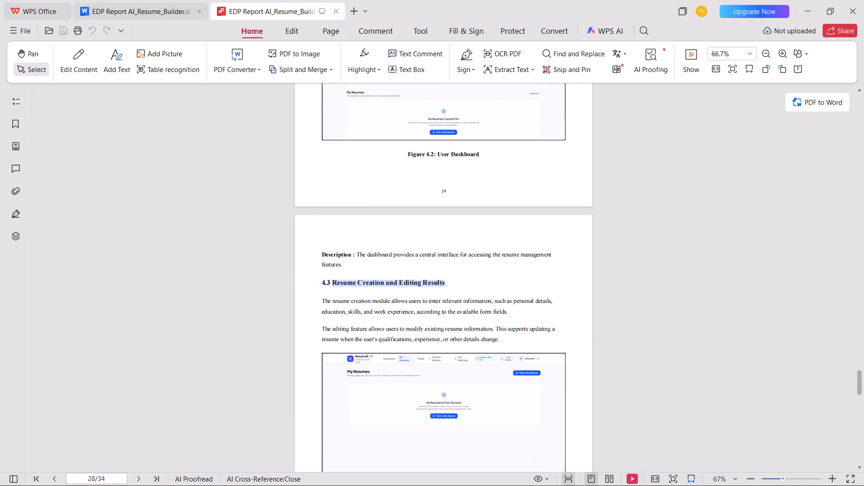
scroll(342, 311, "down", 3)
key("ctrl+Tab")
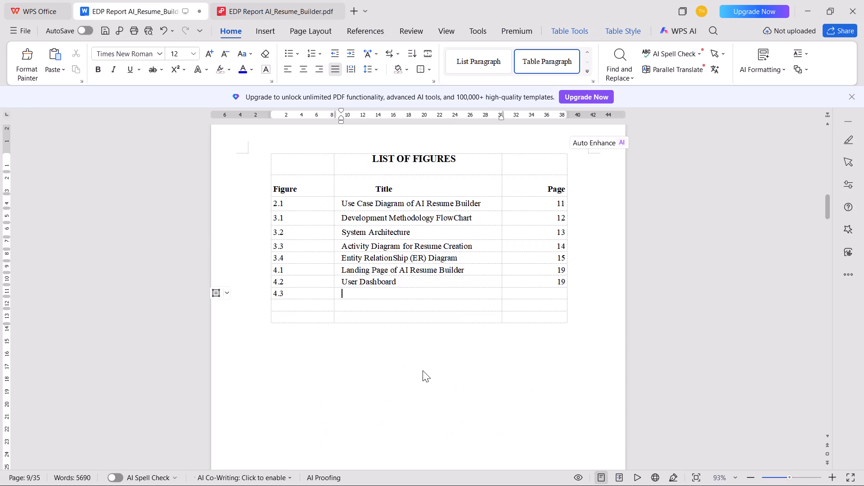
type("Resume Creation From")
key("ctrl+BackSpace")
type("Form")
key("Tab")
key("ctrl+Tab")
scroll(423, 370, "down", 5)
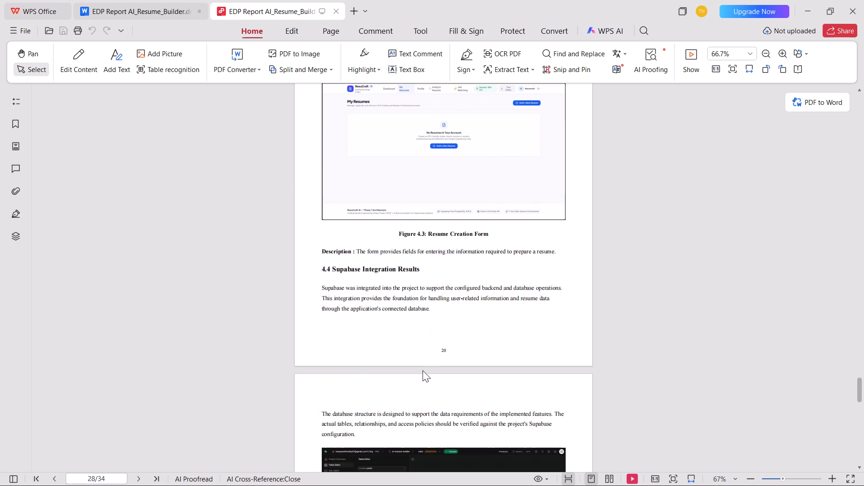
key("ctrl+Tab")
type("20")
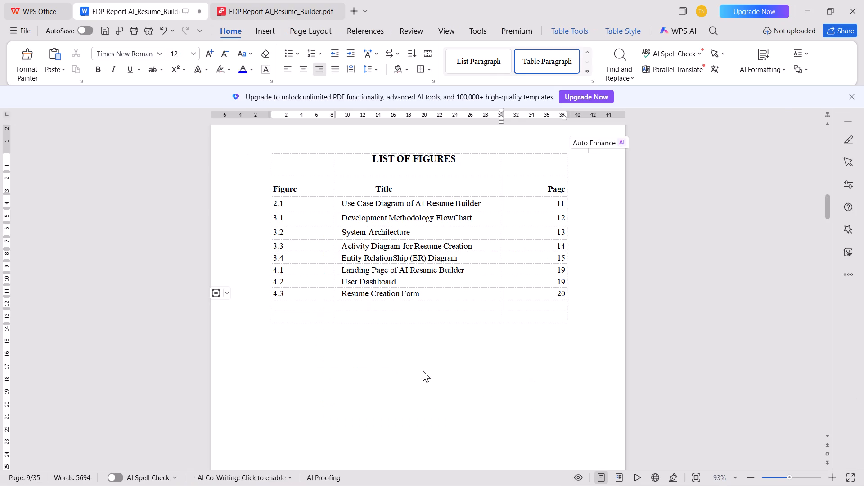
Add the PDF's Supabase table figure to the List of Figures as 4.4, "Supabase Database Tables", page 21.
key("Down")
key("Left")
key("Left")
key("ctrl+Tab")
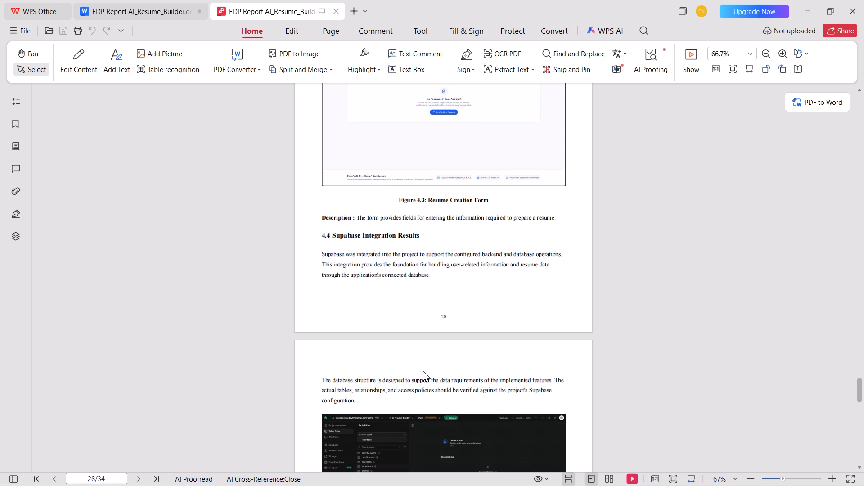
scroll(427, 362, "down", 5)
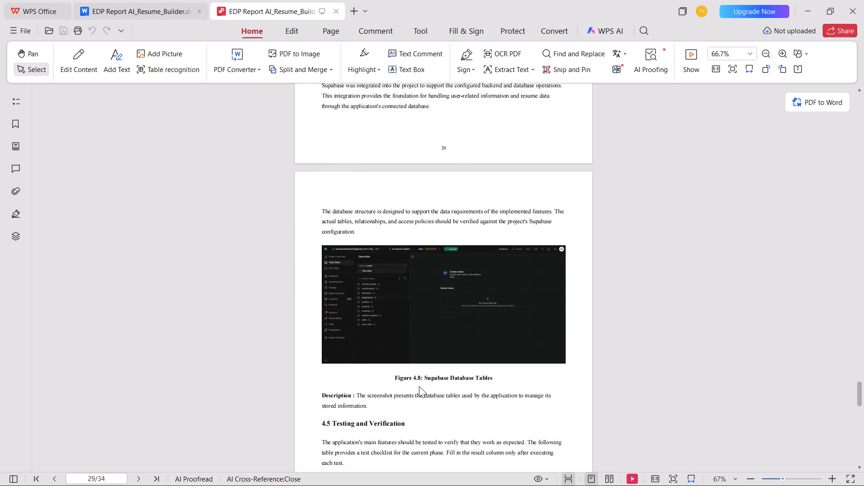
key("ctrl+Tab")
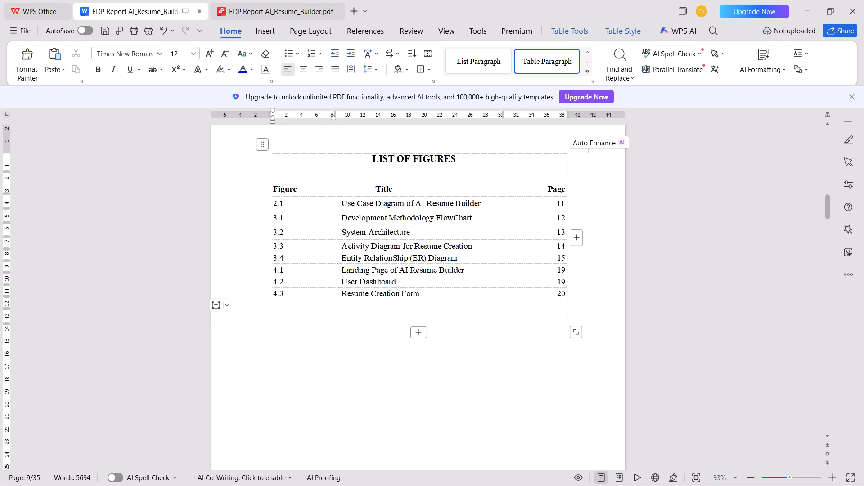
type("4.4")
key("Tab")
key("ctrl+Tab")
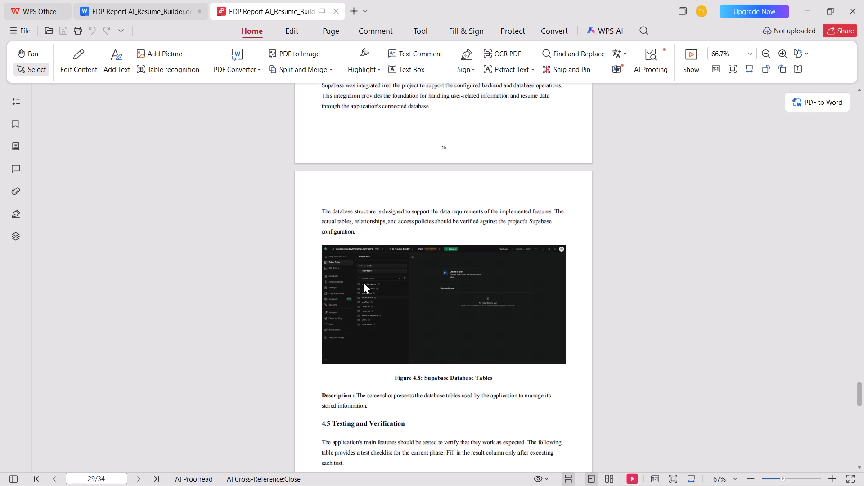
key("ctrl+Tab")
type("Supabase Database Tables")
key("Tab")
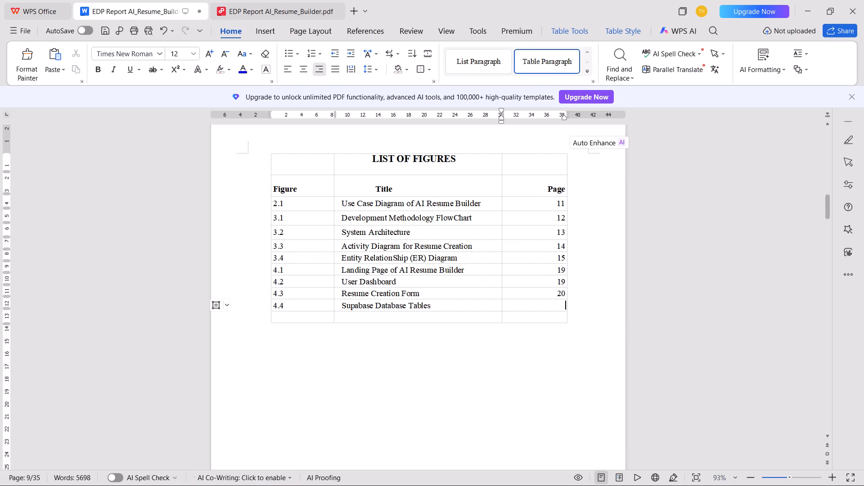
key("ctrl+Tab")
scroll(363, 282, "down", 6)
key("ctrl+Tab")
type("21")
Check the remaining PDF pages through the References for any further figures to list.
key("ctrl+Tab")
scroll(544, 294, "down", 7)
scroll(571, 268, "down", 5)
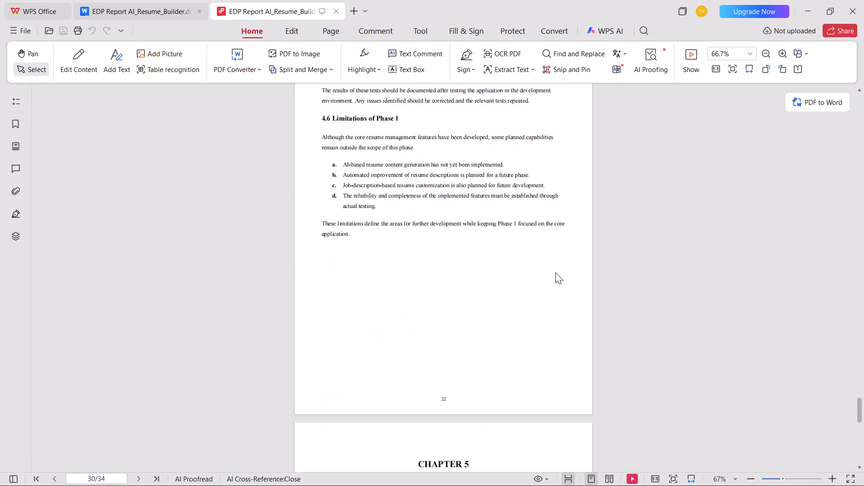
scroll(555, 272, "down", 20)
scroll(555, 272, "down", 16)
scroll(520, 275, "down", 9)
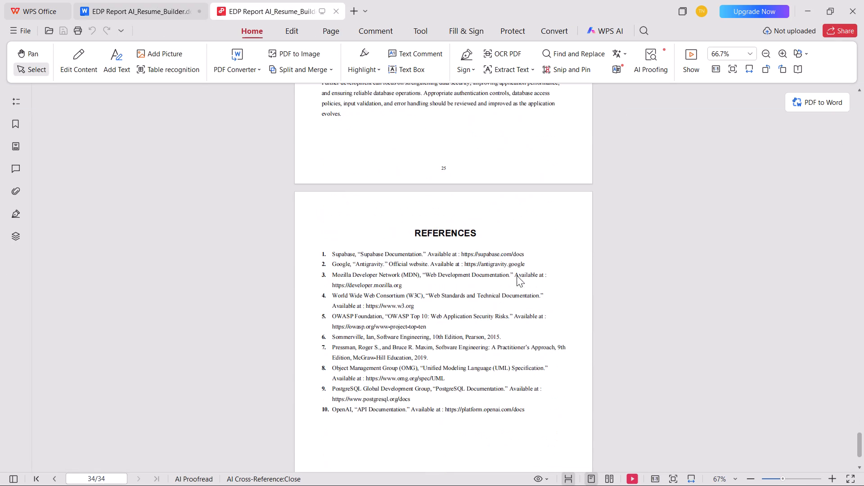
scroll(485, 271, "down", 10)
Renumber the Supabase Database Tables caption in the Word report as Figure 4.4 and save the document.
left_click(156, 0)
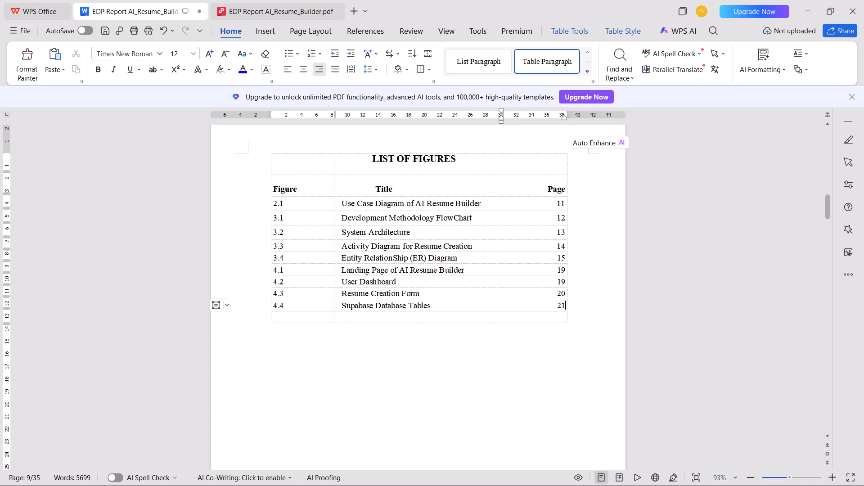
left_click_drag(826, 209, 793, 424)
scroll(411, 295, "down", 8)
scroll(411, 295, "up", 2)
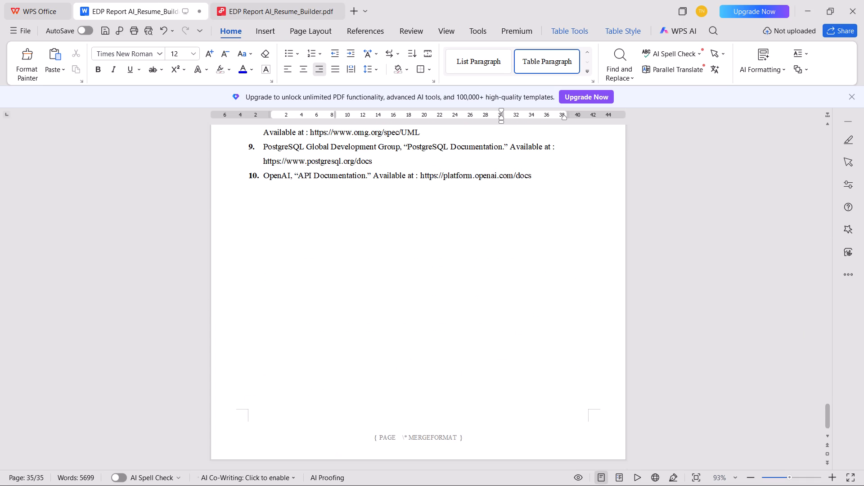
scroll(411, 295, "up", 14)
scroll(411, 295, "down", 1)
scroll(411, 295, "up", 10)
scroll(411, 295, "down", 1)
scroll(411, 295, "up", 6)
scroll(411, 295, "down", 3)
scroll(411, 295, "up", 1)
scroll(411, 295, "down", 1)
scroll(411, 295, "up", 20)
scroll(411, 295, "up", 3)
scroll(411, 295, "down", 1)
scroll(411, 295, "up", 14)
scroll(411, 295, "down", 3)
scroll(411, 295, "up", 5)
scroll(411, 295, "down", 1)
scroll(411, 295, "up", 6)
scroll(411, 295, "down", 1)
scroll(411, 295, "up", 14)
scroll(411, 295, "down", 1)
scroll(411, 295, "up", 10)
scroll(411, 295, "down", 2)
scroll(411, 295, "up", 1)
scroll(411, 295, "down", 1)
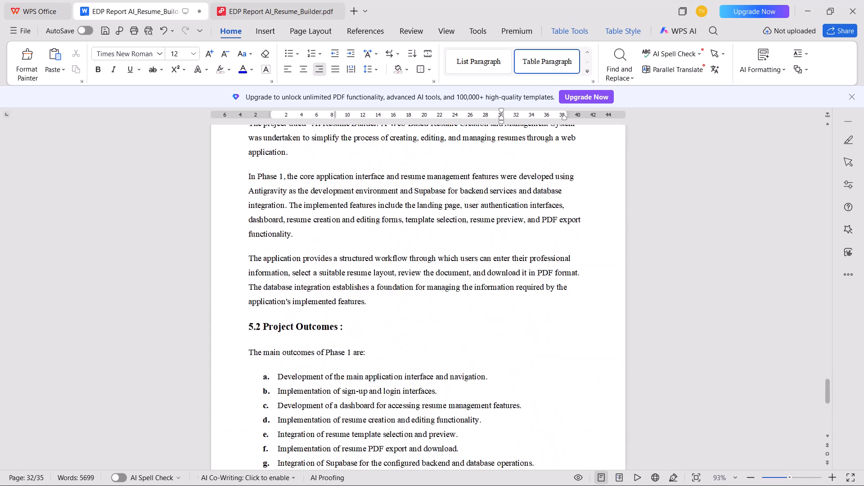
scroll(411, 295, "up", 20)
scroll(411, 295, "up", 2)
scroll(411, 295, "down", 1)
scroll(411, 295, "up", 17)
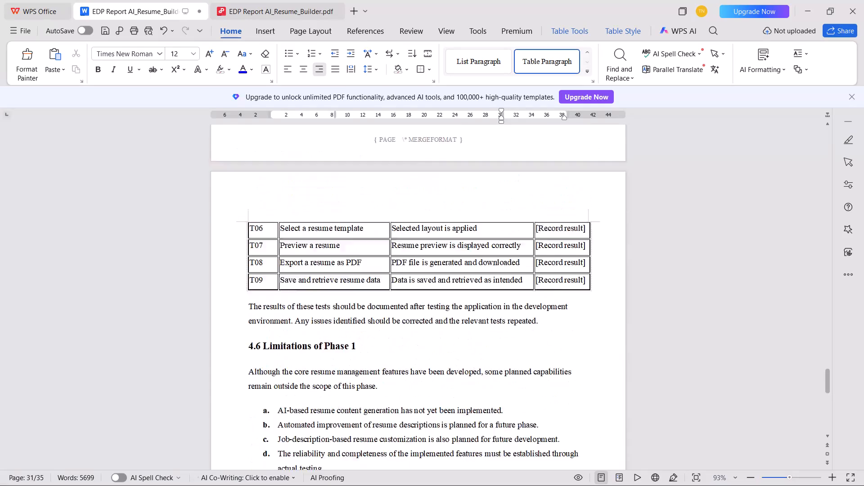
scroll(279, 193, "up", 4)
scroll(310, 286, "down", 3)
scroll(364, 410, "down", 1)
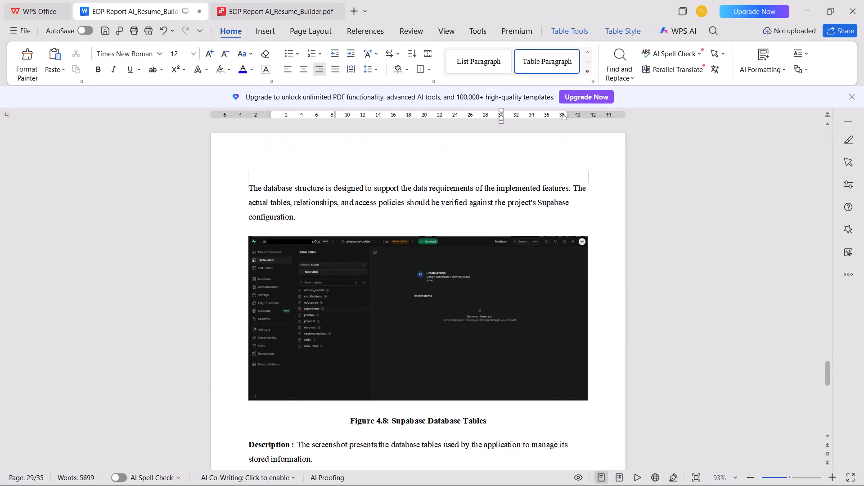
scroll(363, 398, "down", 1)
left_click(384, 411)
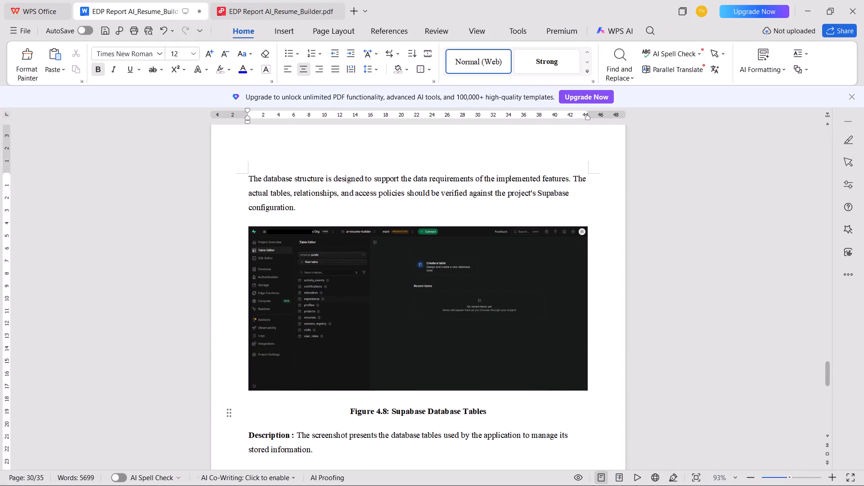
key("0")
key("BackSpace")
key("Right")
key("BackSpace")
key("4")
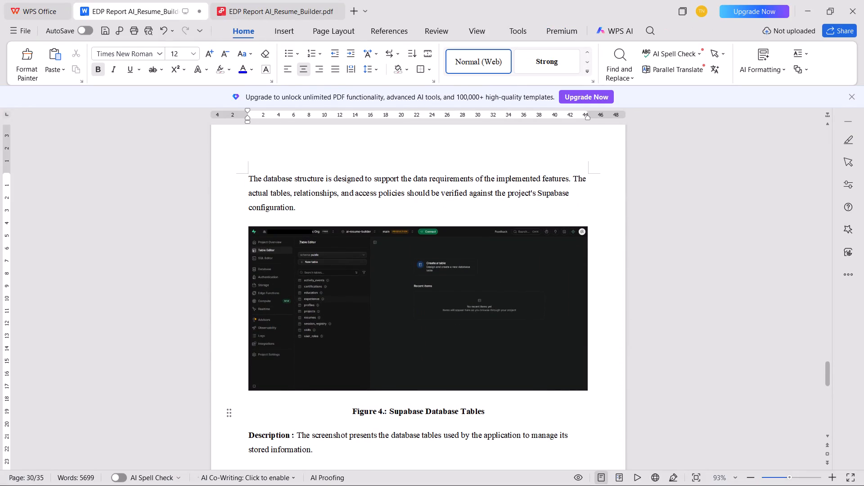
key("ctrl+s")
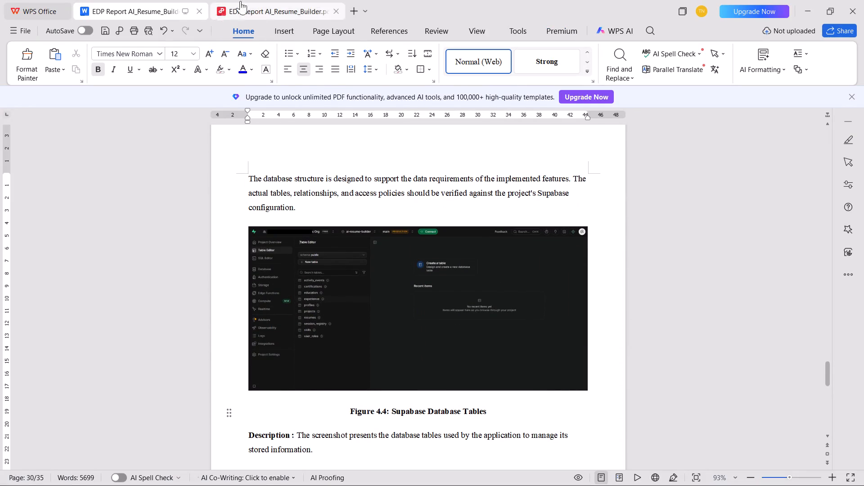
Close the old PDF, re-export the report as "EDP Report AI_Resume_Builder.pdf", replacing the existing file, and open it.
left_click(335, 12)
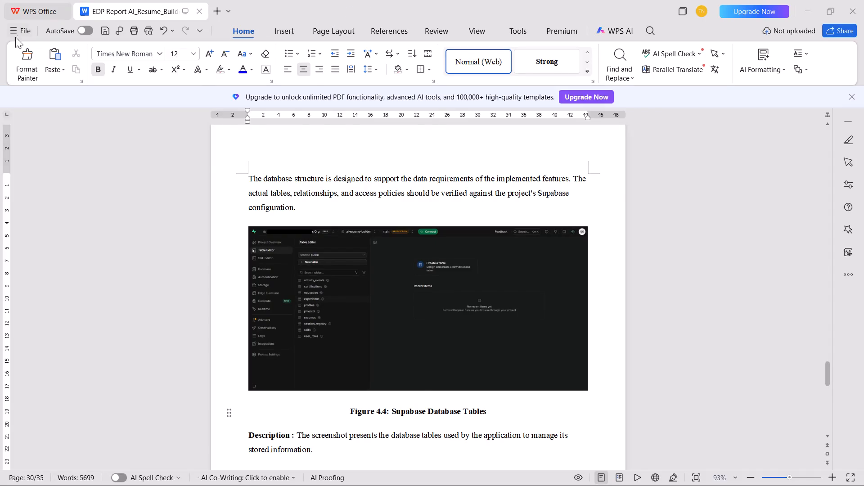
left_click(17, 36)
left_click(120, 130)
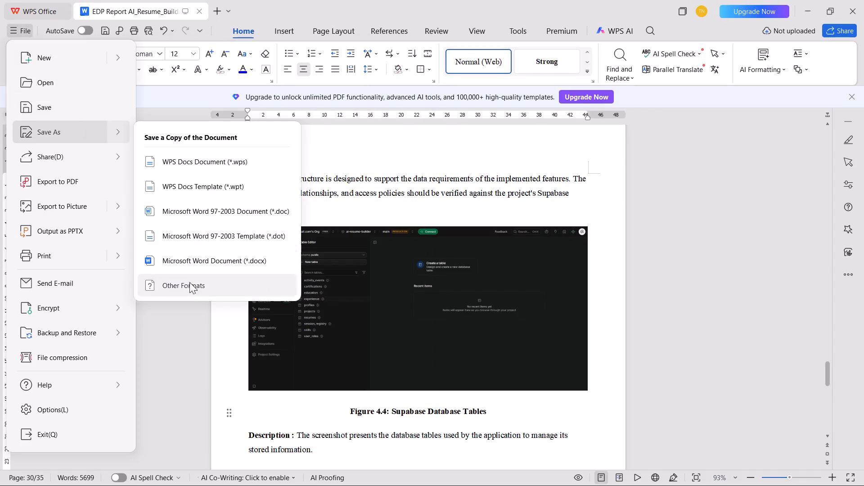
left_click(189, 284)
left_click(396, 353)
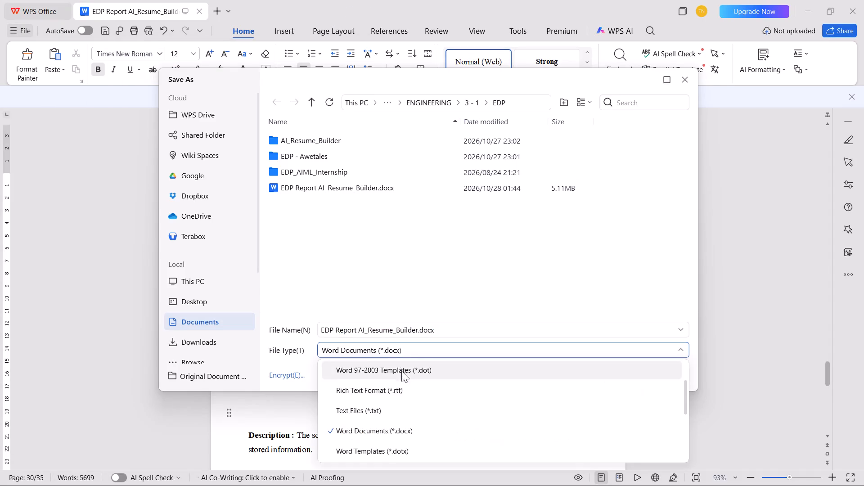
scroll(401, 374, "down", 5)
left_click(394, 455)
left_click(615, 372)
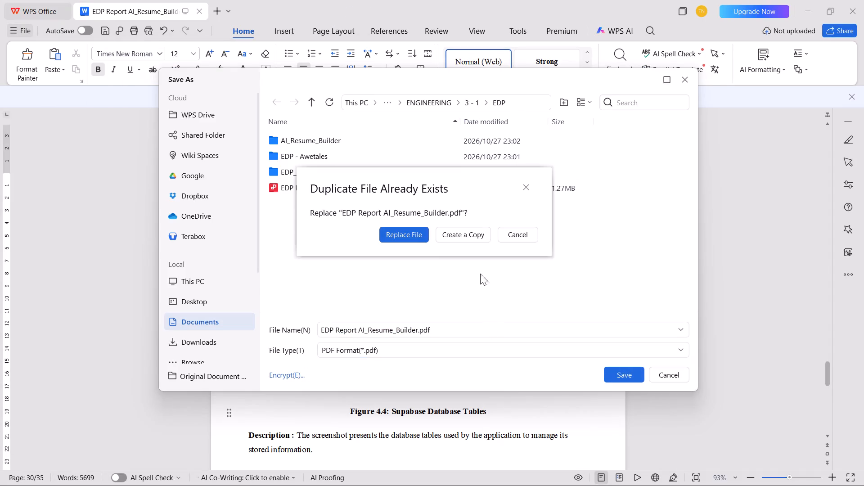
left_click(407, 234)
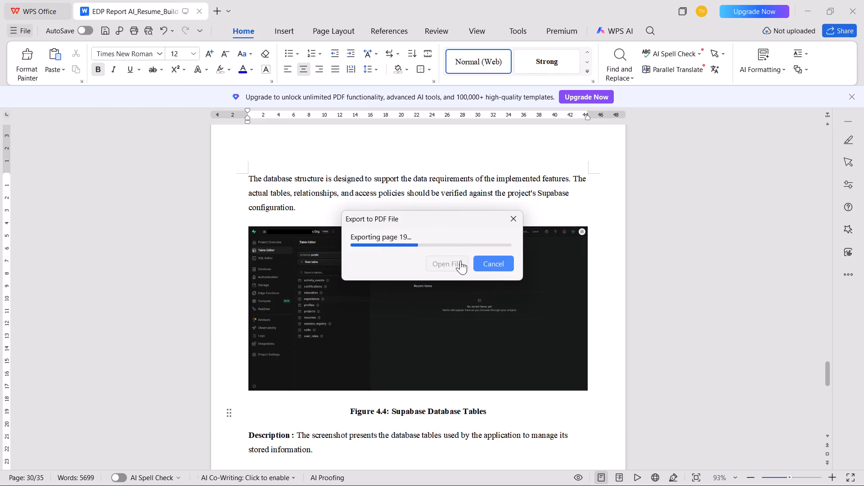
left_click(447, 260)
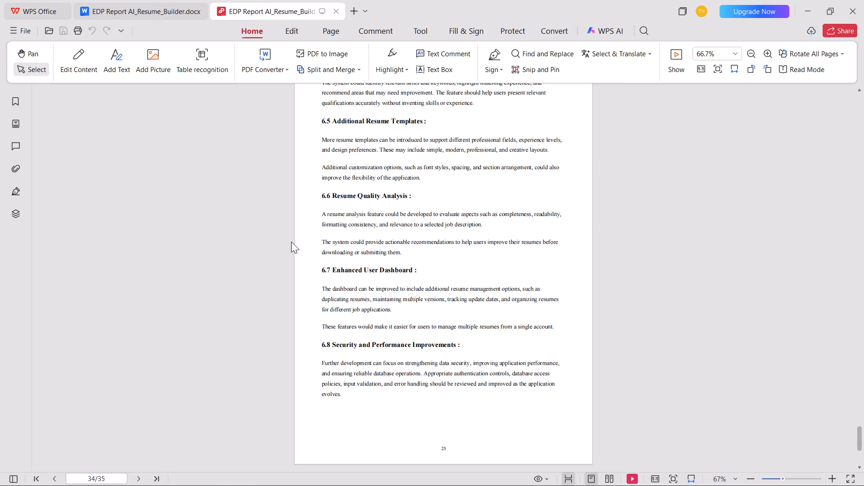
Review the re-exported PDF backwards from the References to Chapter 3, checking the figure captions and page numbers.
scroll(295, 244, "down", 4)
scroll(315, 269, "up", 8)
scroll(504, 287, "down", 8)
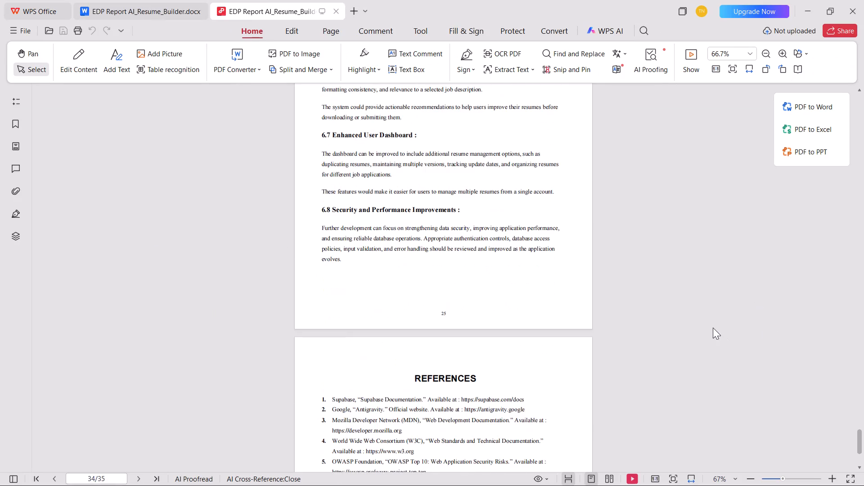
scroll(713, 328, "down", 7)
scroll(434, 325, "up", 20)
scroll(434, 325, "up", 16)
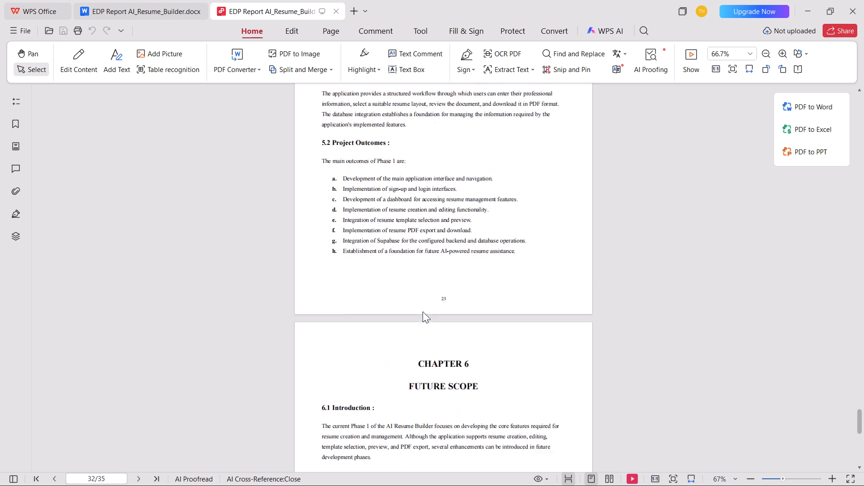
scroll(423, 311, "up", 16)
scroll(423, 311, "down", 3)
scroll(423, 311, "up", 20)
scroll(423, 311, "up", 1)
scroll(422, 310, "down", 1)
scroll(422, 310, "up", 1)
scroll(422, 310, "down", 5)
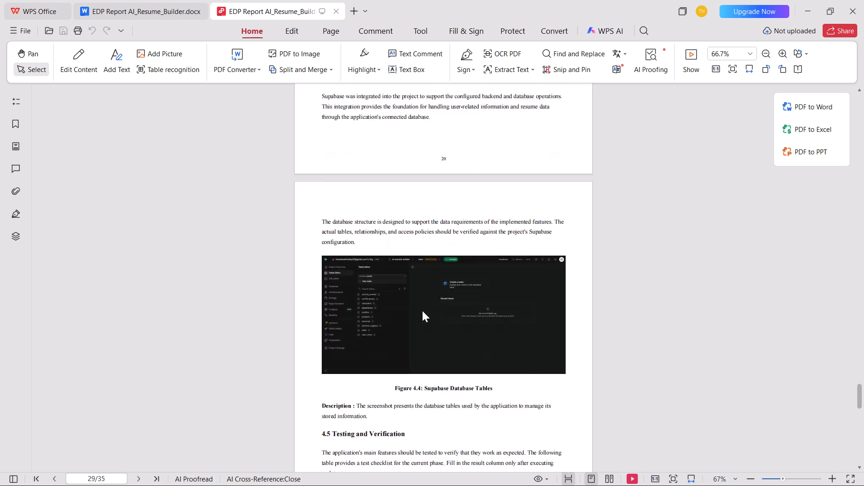
scroll(422, 310, "down", 2)
scroll(422, 310, "up", 3)
scroll(422, 310, "down", 1)
scroll(422, 310, "up", 9)
scroll(422, 310, "down", 1)
scroll(422, 310, "up", 15)
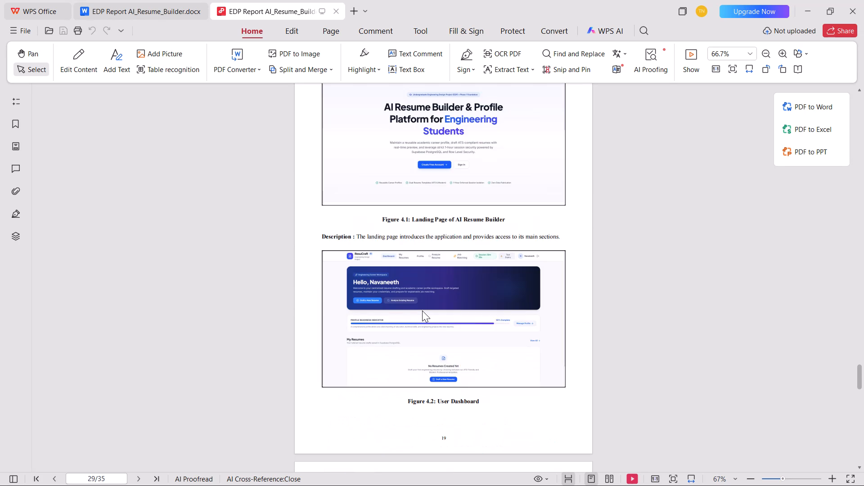
scroll(422, 310, "up", 7)
scroll(422, 310, "down", 1)
scroll(422, 310, "up", 7)
scroll(422, 310, "down", 1)
scroll(422, 310, "up", 6)
scroll(422, 310, "down", 1)
scroll(422, 310, "up", 2)
scroll(422, 310, "down", 2)
scroll(422, 310, "up", 6)
scroll(422, 310, "down", 1)
scroll(422, 310, "up", 4)
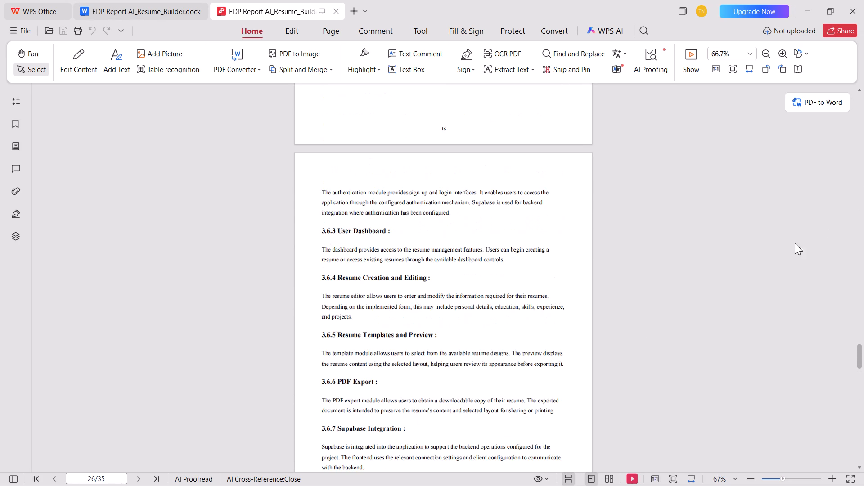
Check the PDF's front matter from the cover page through the Table of Contents and the List of Figures.
left_click_drag(858, 352, 859, 69)
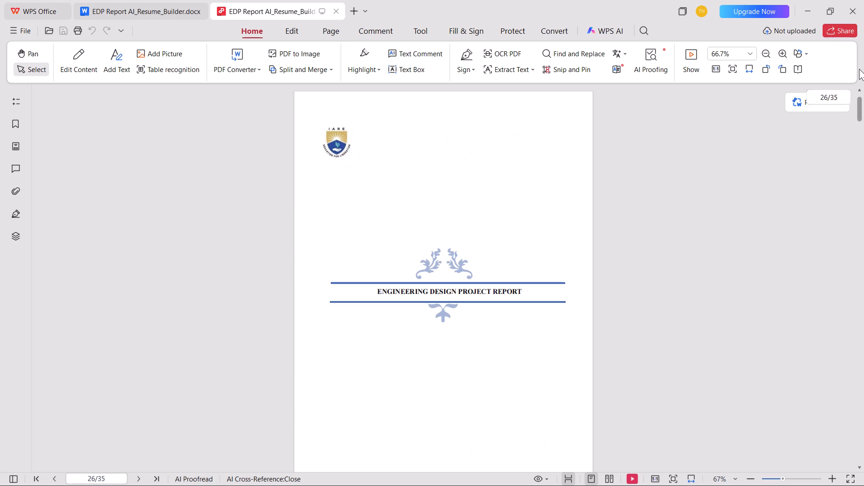
left_click_drag(859, 69, 858, 68)
scroll(460, 292, "up", 1)
scroll(368, 252, "down", 10)
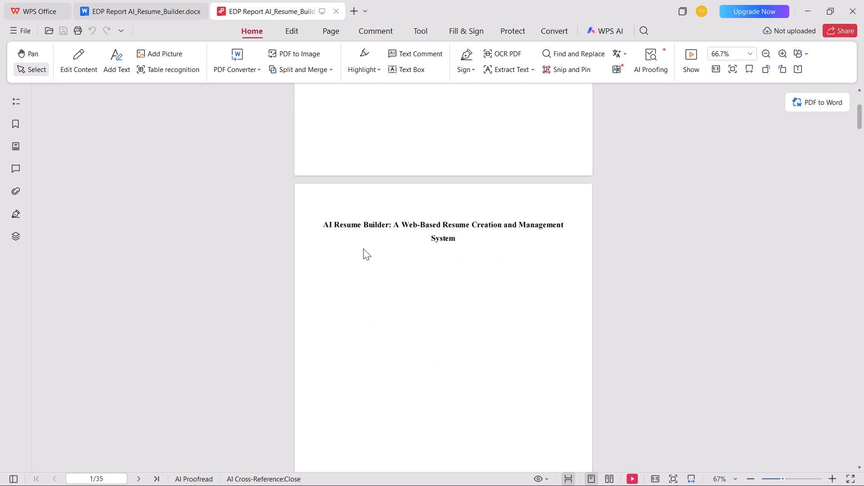
scroll(363, 248, "down", 20)
scroll(363, 248, "down", 20)
scroll(363, 248, "down", 1)
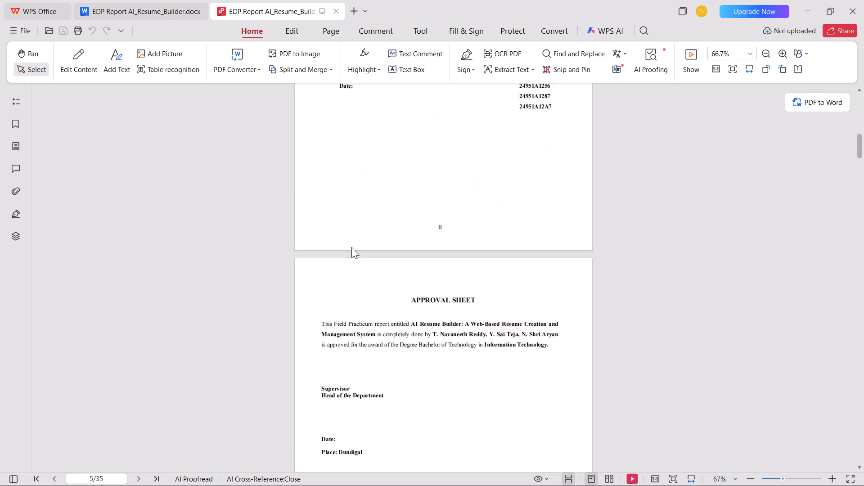
scroll(351, 247, "down", 13)
scroll(351, 247, "down", 19)
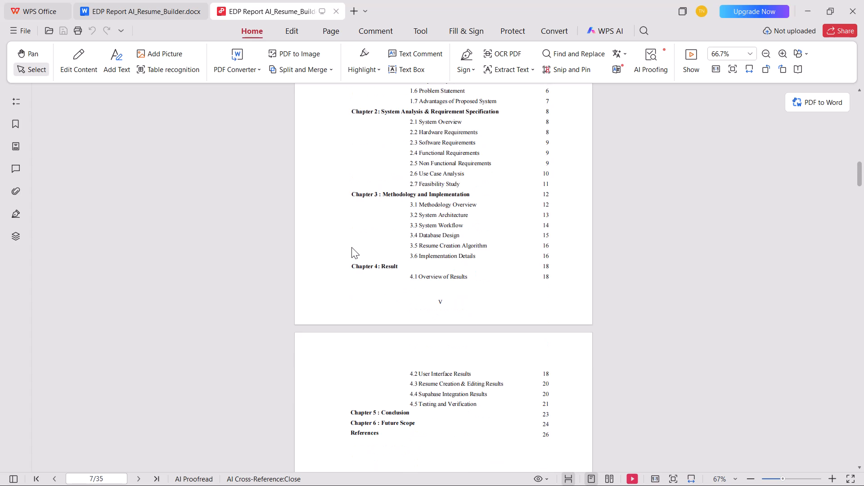
scroll(351, 247, "down", 6)
scroll(351, 247, "up", 3)
scroll(351, 247, "down", 13)
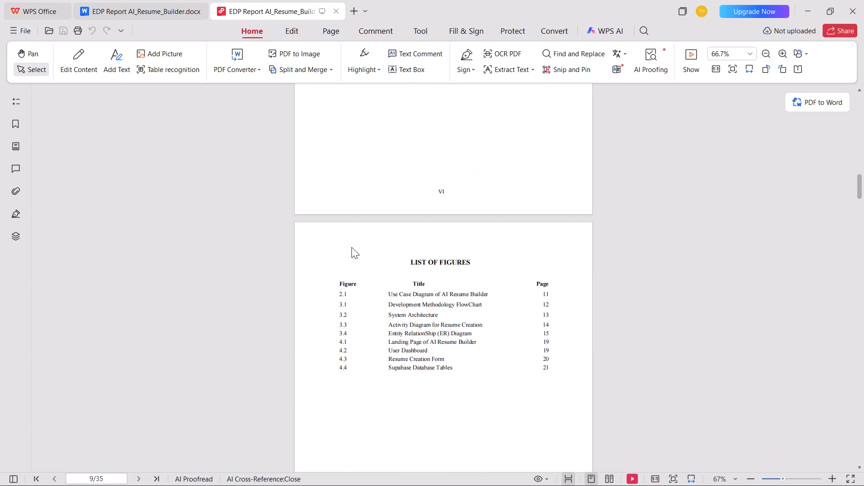
scroll(351, 247, "down", 20)
scroll(351, 247, "down", 3)
Close WPS Office with the report document and the exported PDF.
left_click(863, 0)
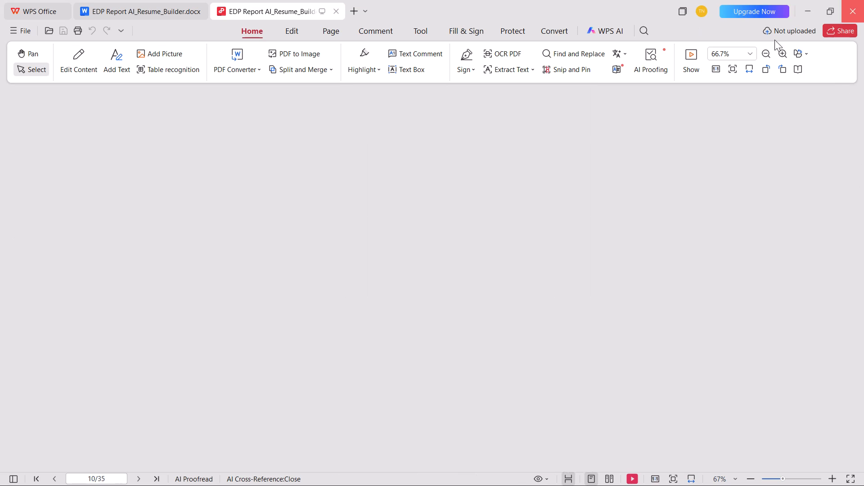
Switch to the Brave browser and open WhatsApp Web at web.whatsapp.com.
key("alt+Tab")
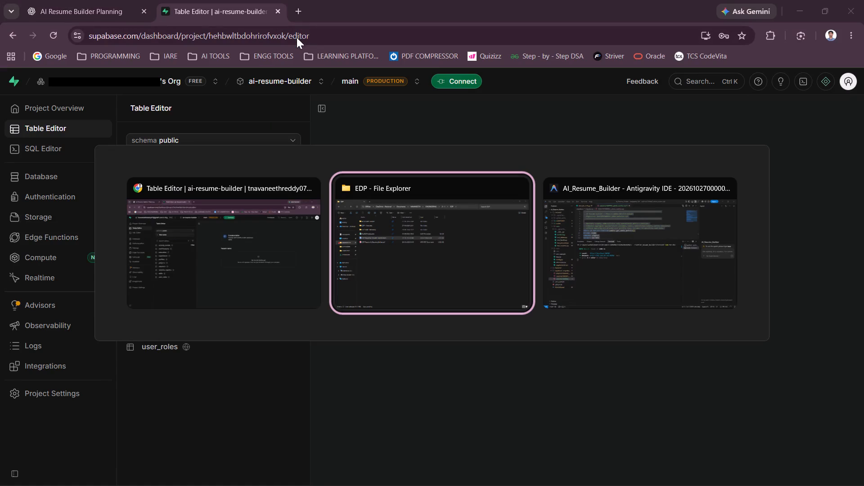
key("super+4")
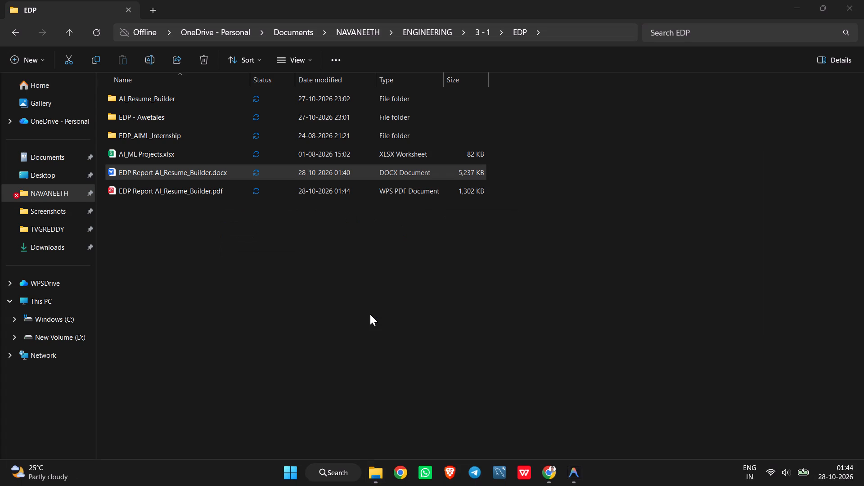
key("w")
key("Return")
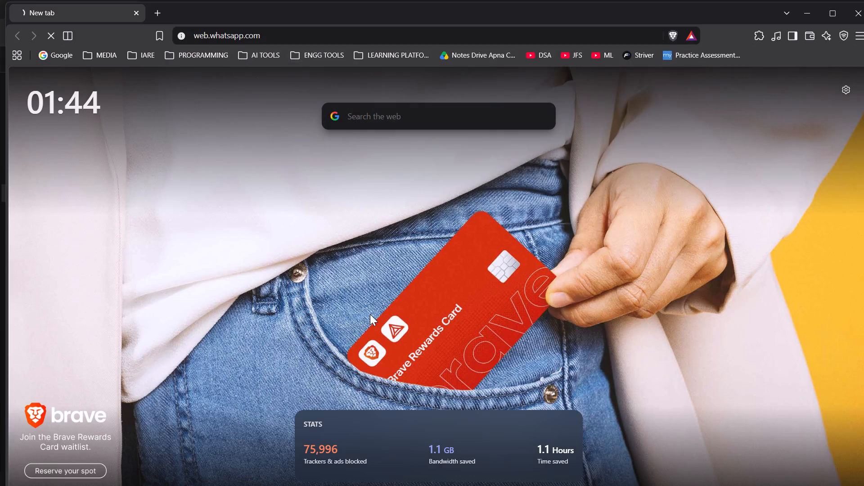
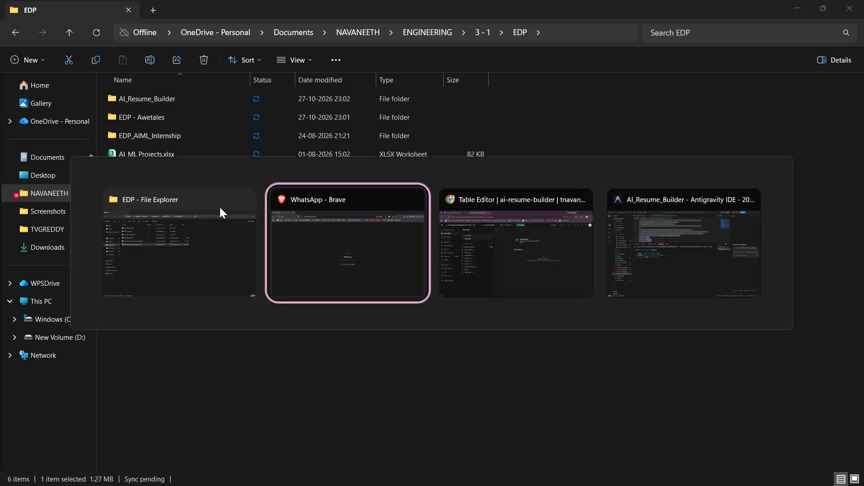
Switch to Google Chrome and close its window with the Supabase Table Editor, choosing to leave the site.
key("alt+Tab")
left_click(863, 0)
key("alt+Tab")
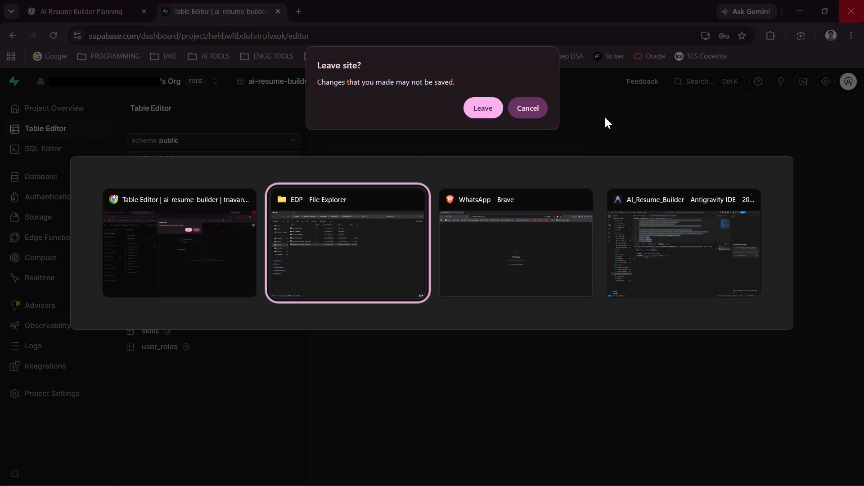
key("alt+Tab")
key("alt+Tab")
key("alt+Tab")
key("Return")
Switch to Antigravity IDE and close the AI_Resume_Builder project window.
key("alt+Tab")
key("alt+Tab")
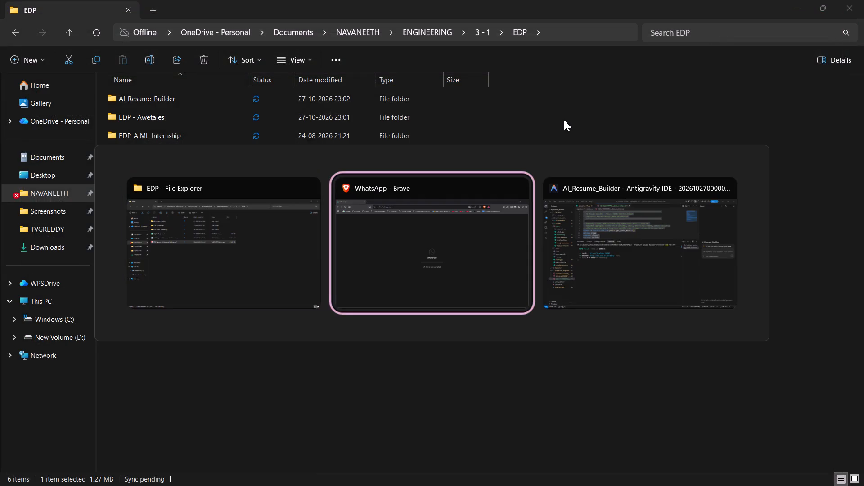
key("alt+Tab")
left_click(468, 312)
left_click(863, 0)
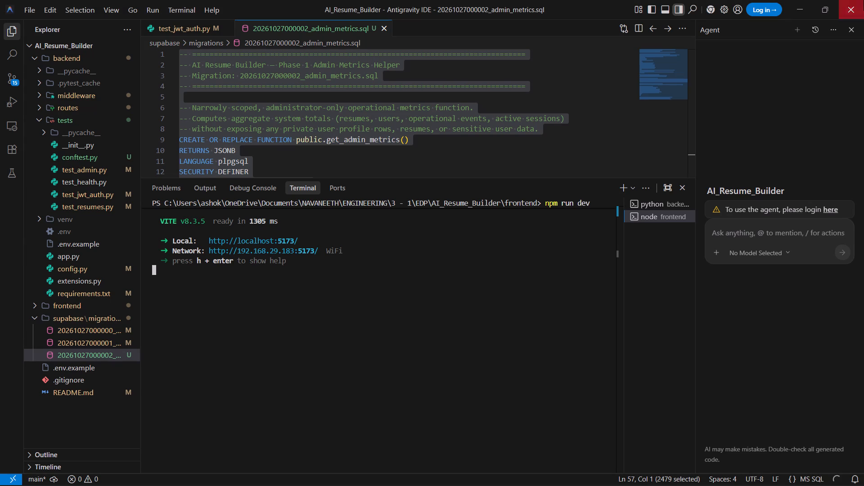